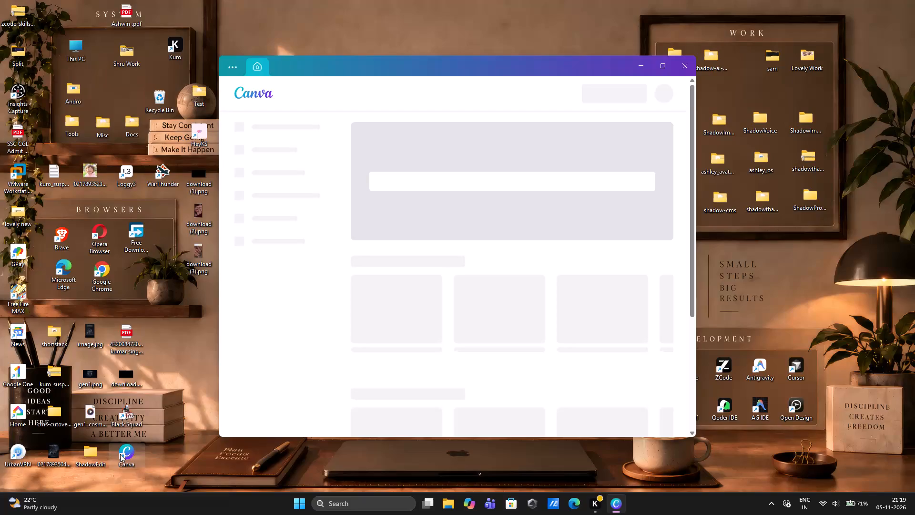
Maximize the window and look through the suggested logo templates for the BattleZone logo design.
click(662, 68)
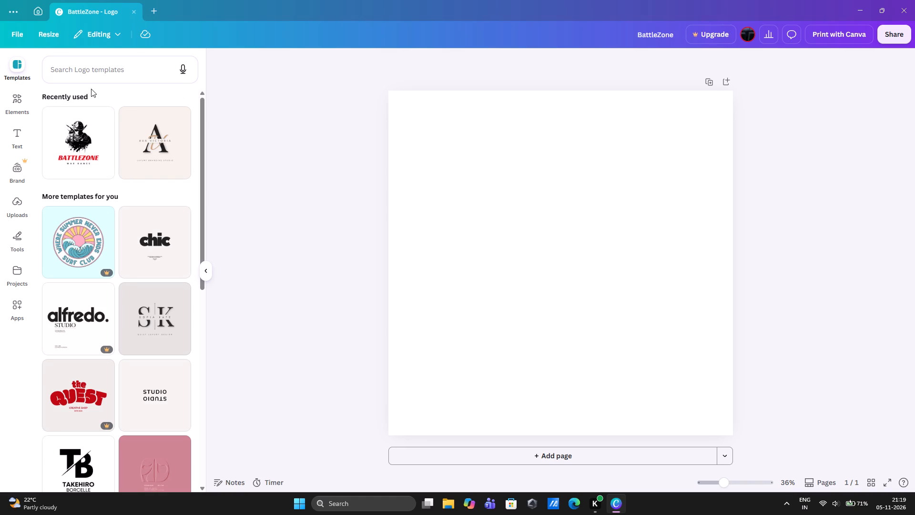
scroll(117, 199, down, 3)
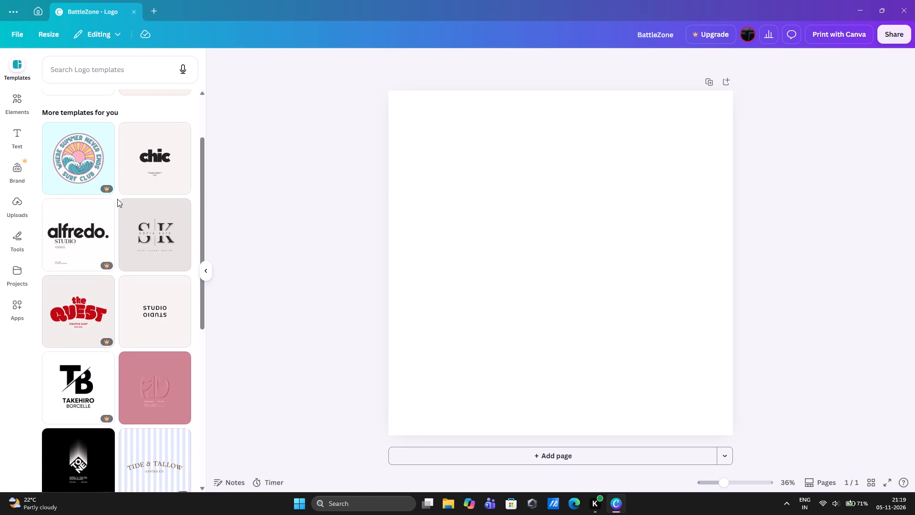
scroll(117, 199, down, 7)
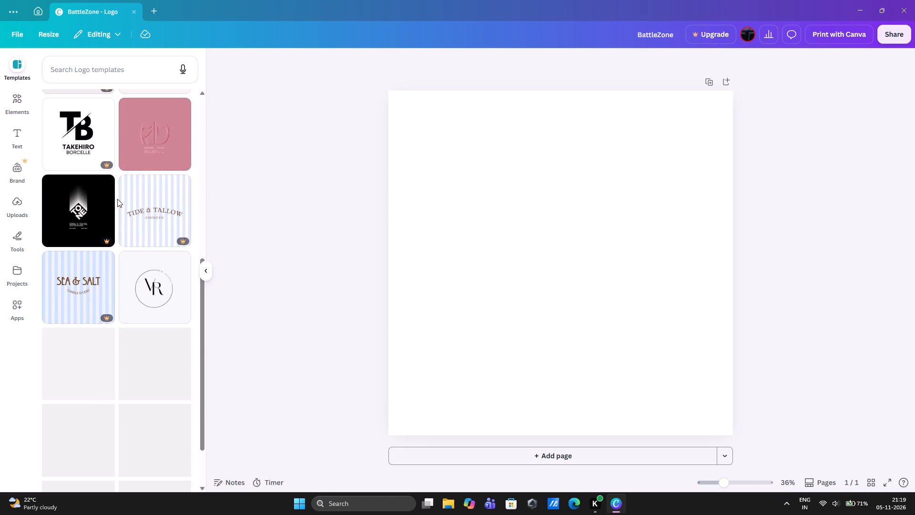
scroll(117, 199, down, 1)
scroll(117, 199, up, 3)
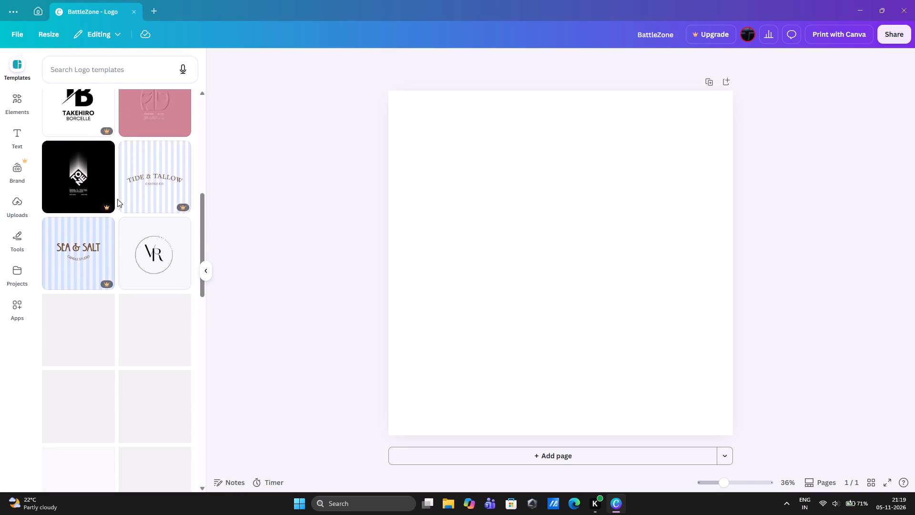
scroll(117, 199, down, 2)
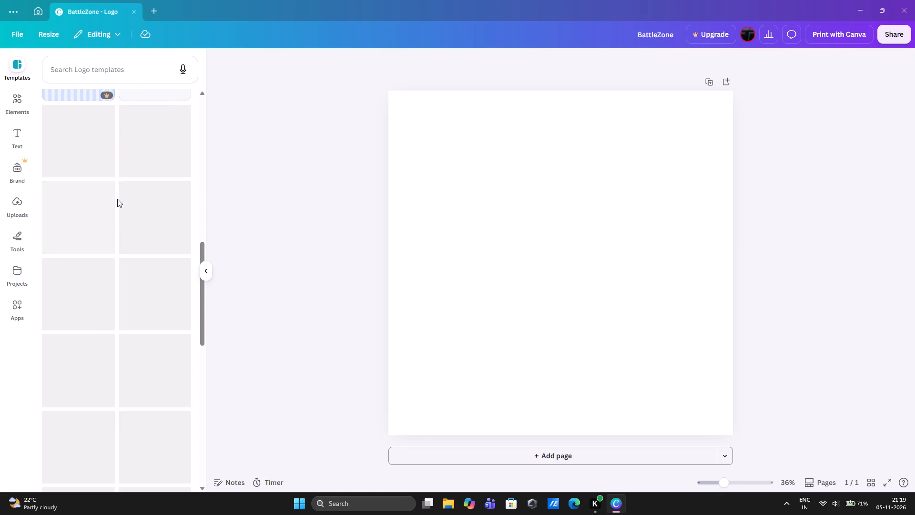
scroll(117, 199, down, 2)
scroll(117, 201, up, 3)
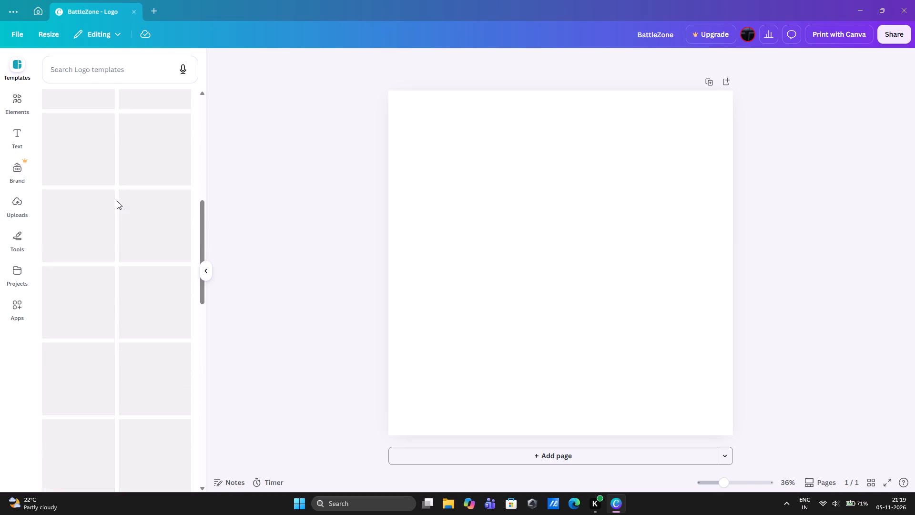
scroll(117, 201, up, 2)
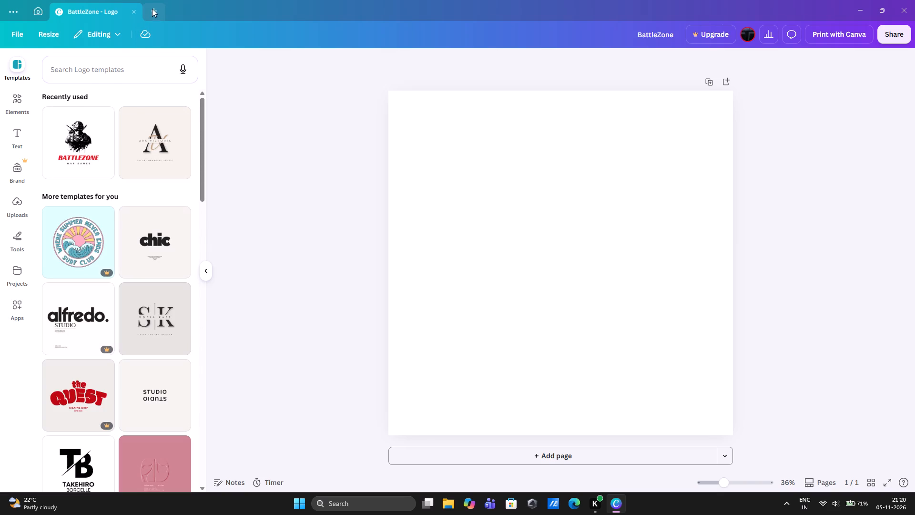
Start a new custom-size design and enter a width of 1080 px.
click(151, 10)
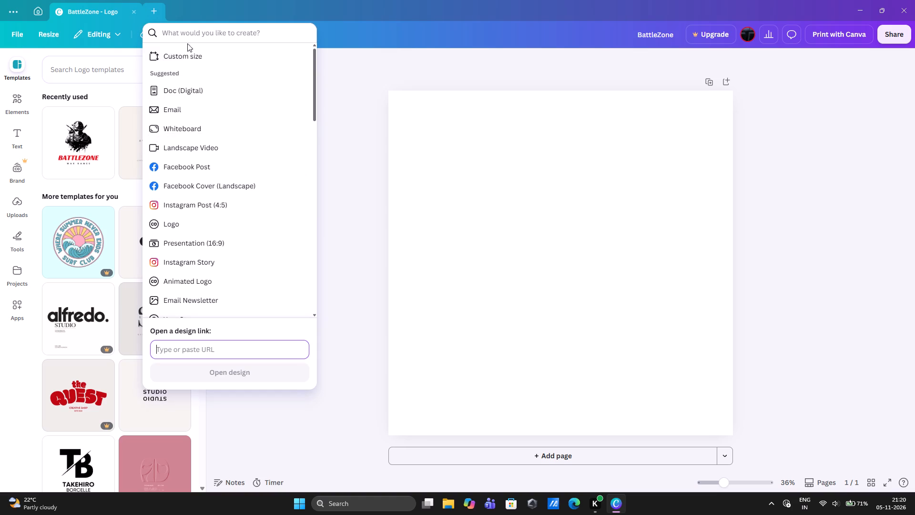
click(187, 57)
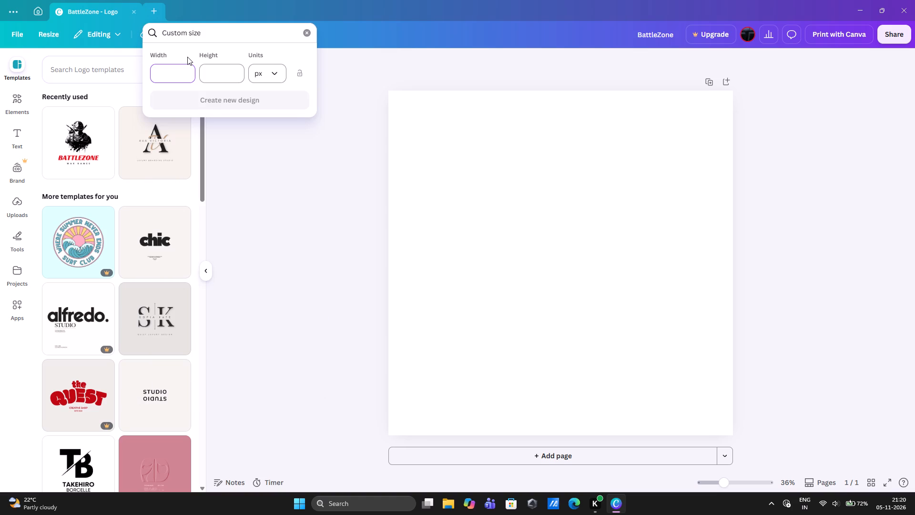
key(1)
text(080)
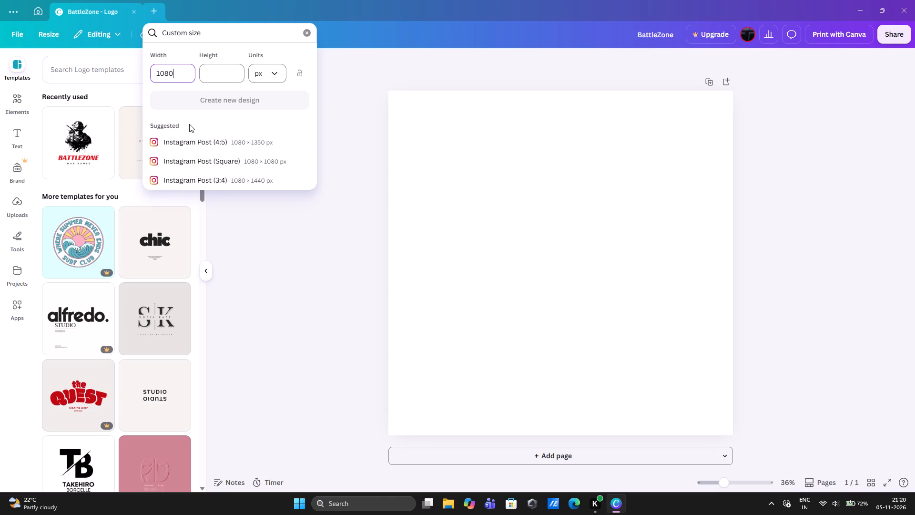
Create a new design from the suggested Instagram Post (4:5) format, 1080 × 1350 px.
click(196, 137)
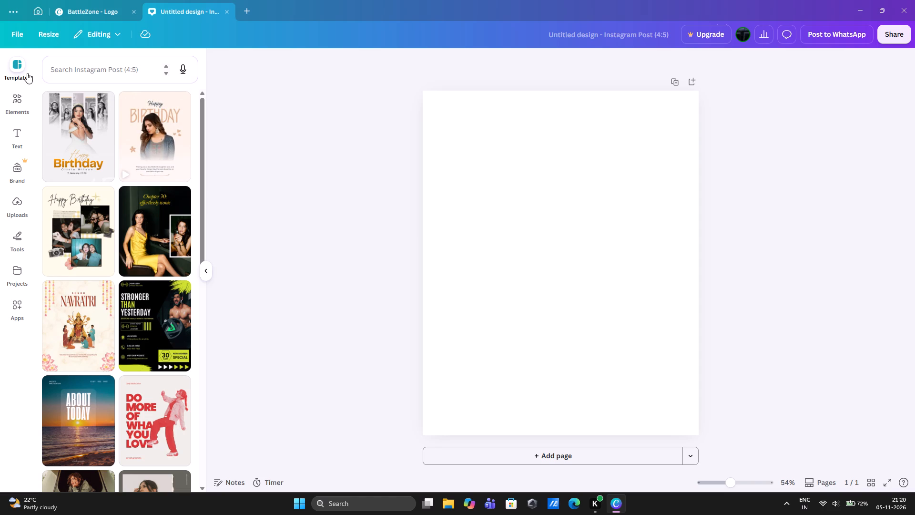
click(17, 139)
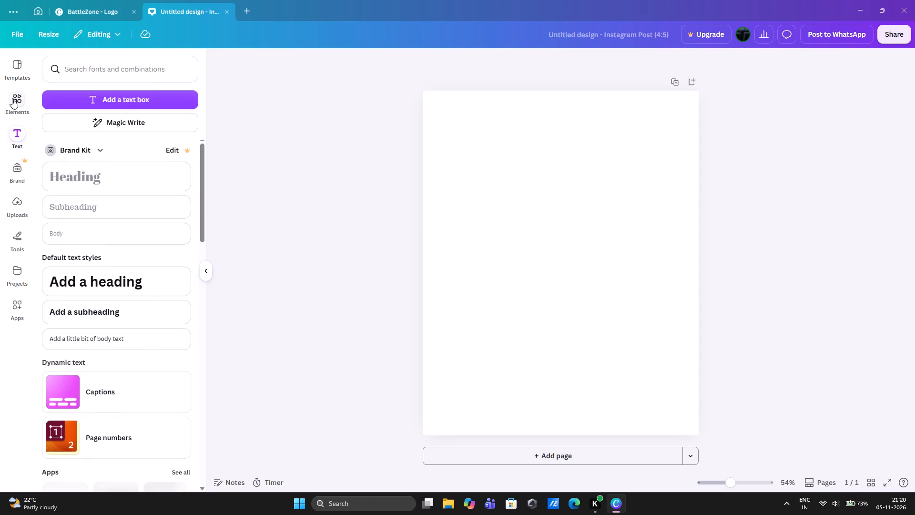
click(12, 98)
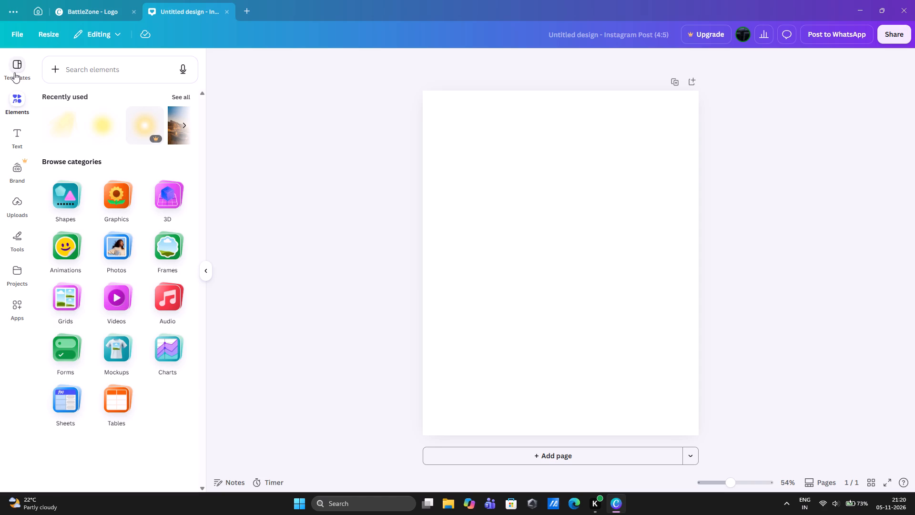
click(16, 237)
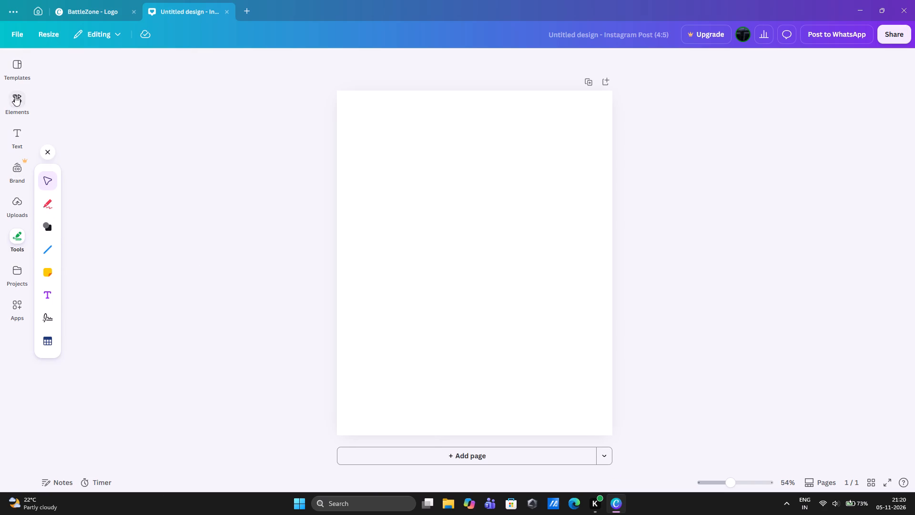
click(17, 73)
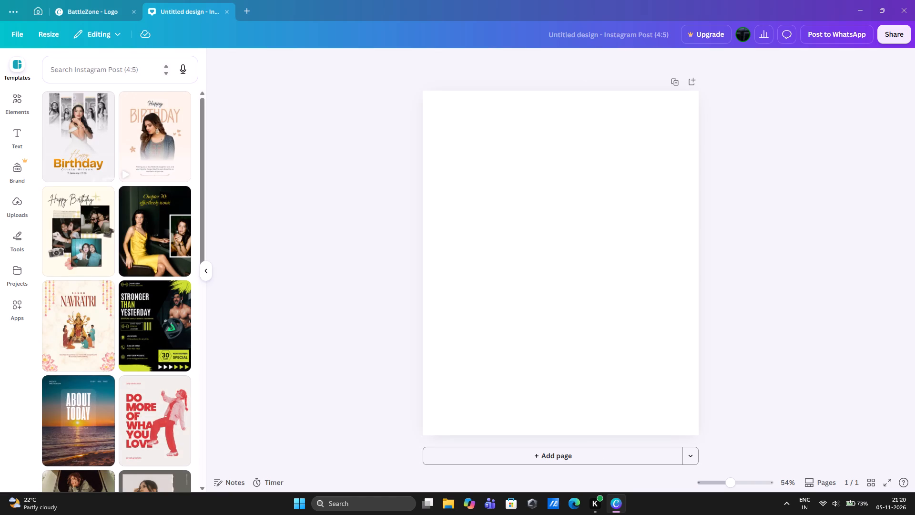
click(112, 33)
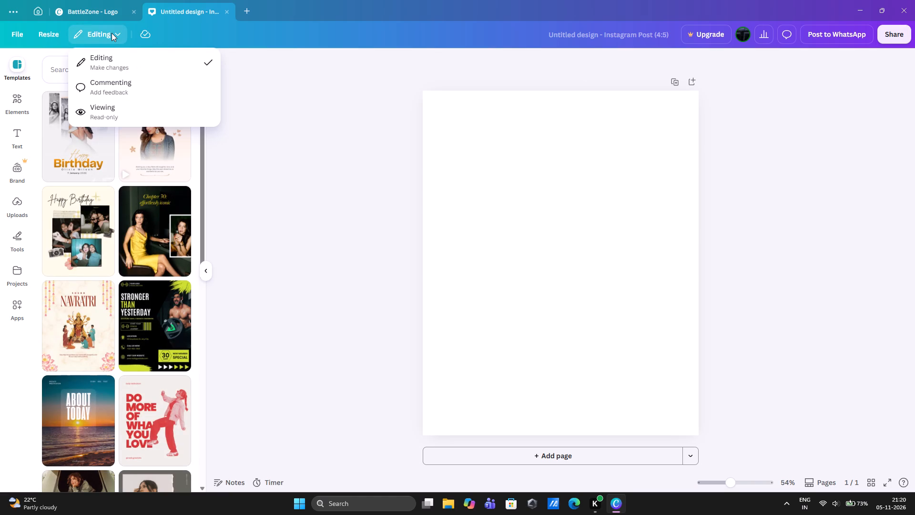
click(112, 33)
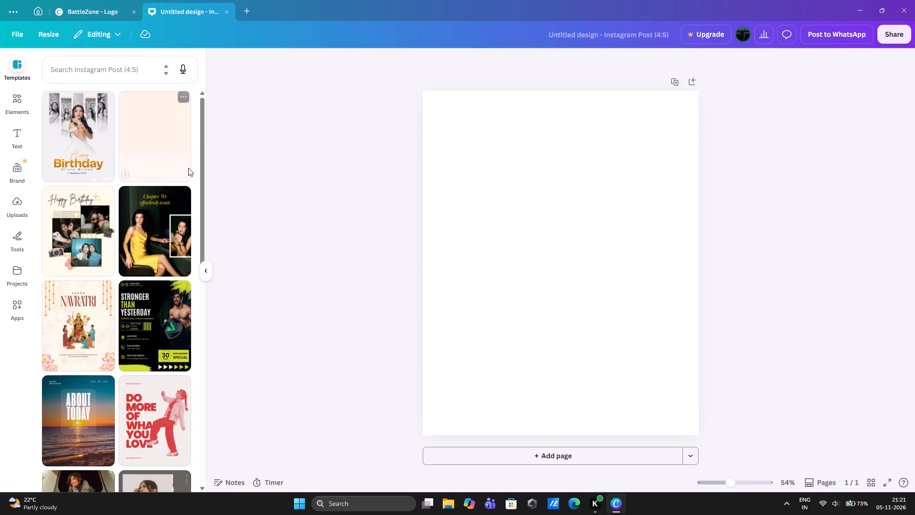
Search the page background colors for "black gradient" and apply the near-black color of the One Sweet Day palette.
click(586, 264)
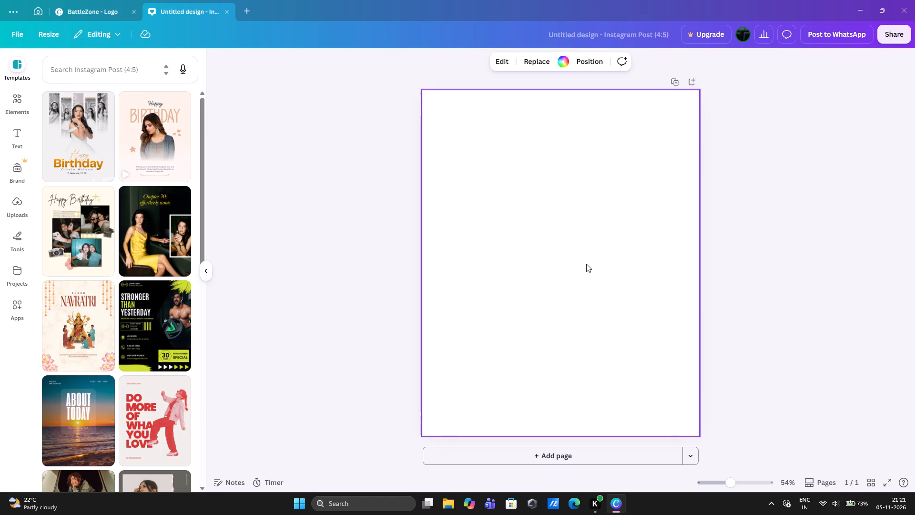
click(564, 63)
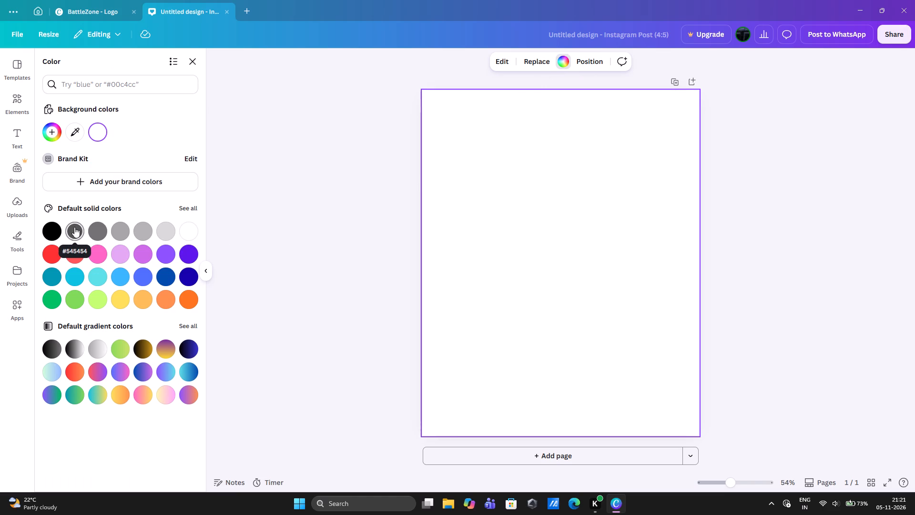
click(108, 85)
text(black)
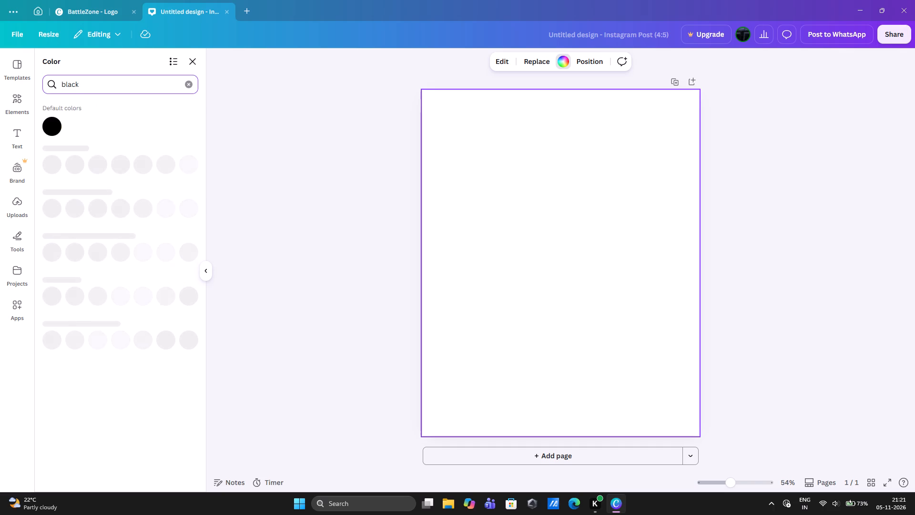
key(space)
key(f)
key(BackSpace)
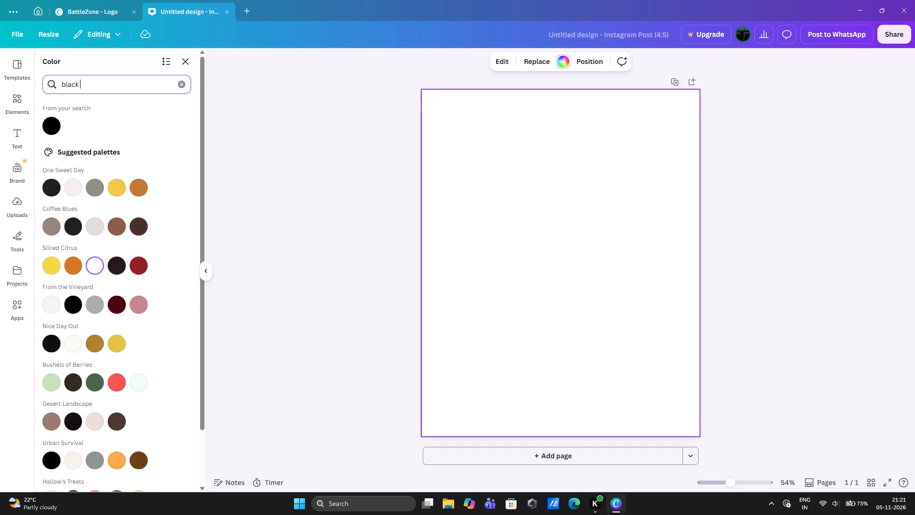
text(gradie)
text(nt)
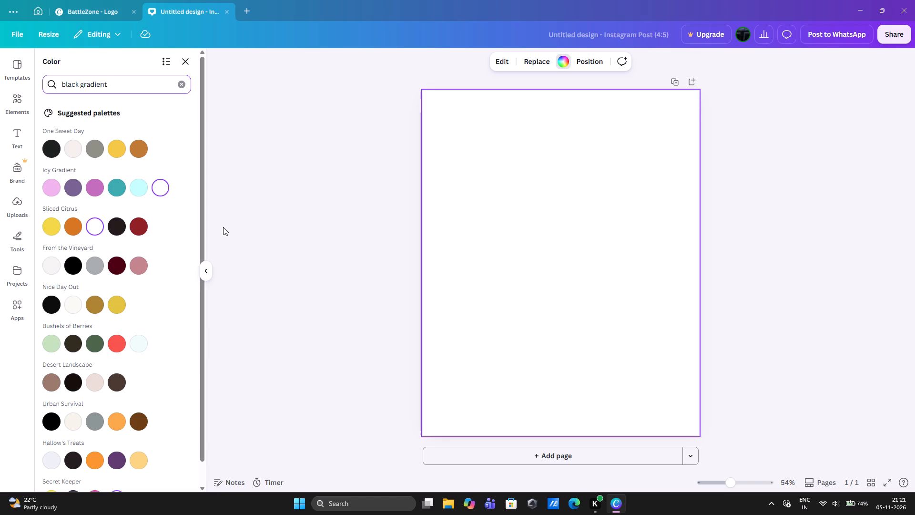
click(53, 150)
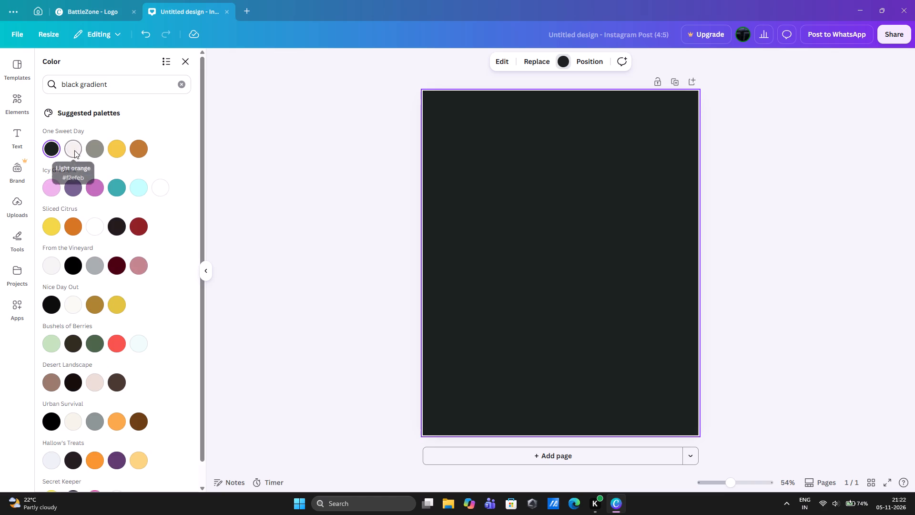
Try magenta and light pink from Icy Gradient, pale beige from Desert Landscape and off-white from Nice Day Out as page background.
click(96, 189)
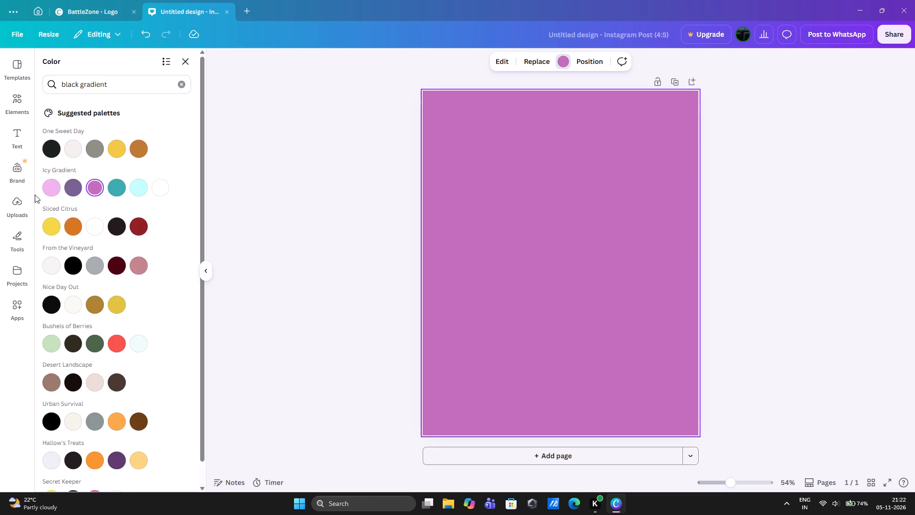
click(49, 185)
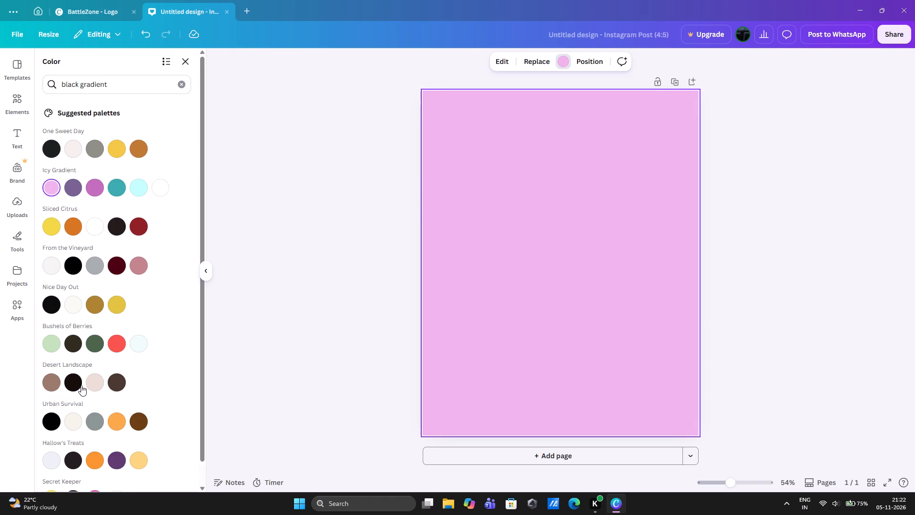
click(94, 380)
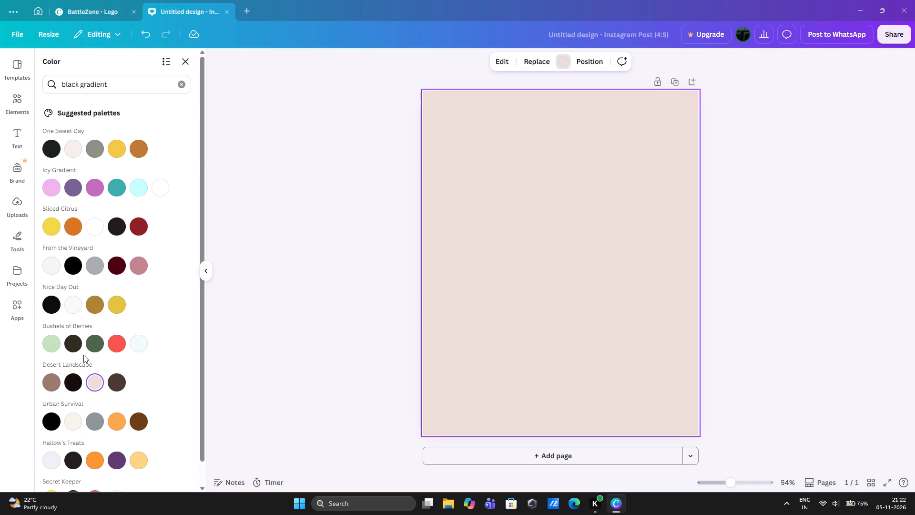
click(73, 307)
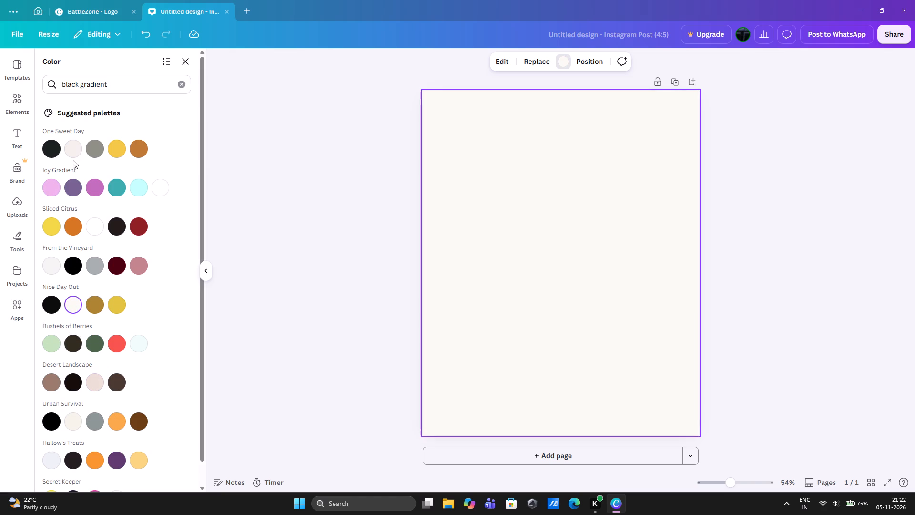
Set the page background to the near-black colour from the One Sweet Day palette and close the colour choices.
click(53, 148)
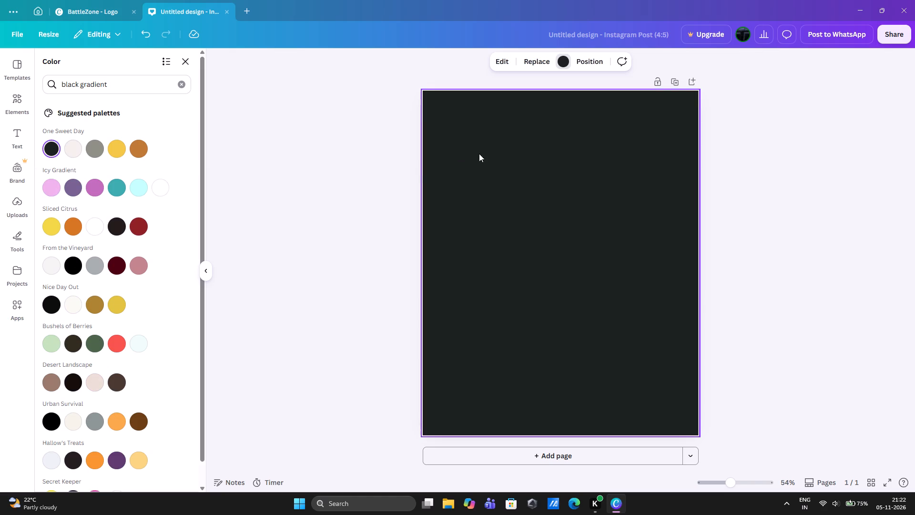
click(350, 155)
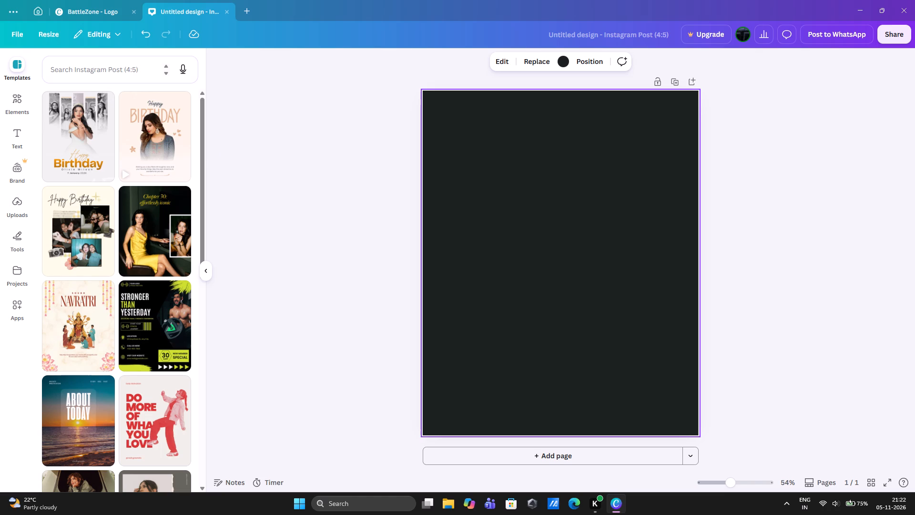
Start a search in the elements library for something to add to the dark page.
click(86, 67)
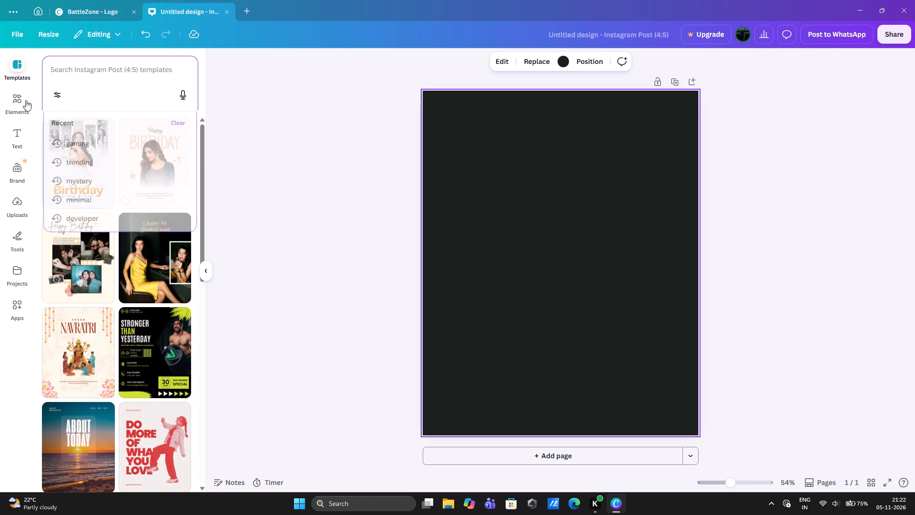
click(22, 100)
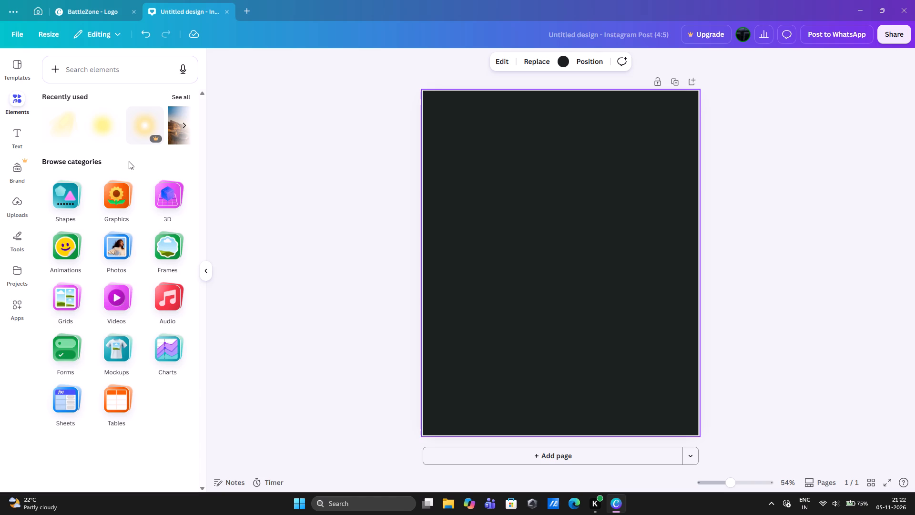
click(105, 73)
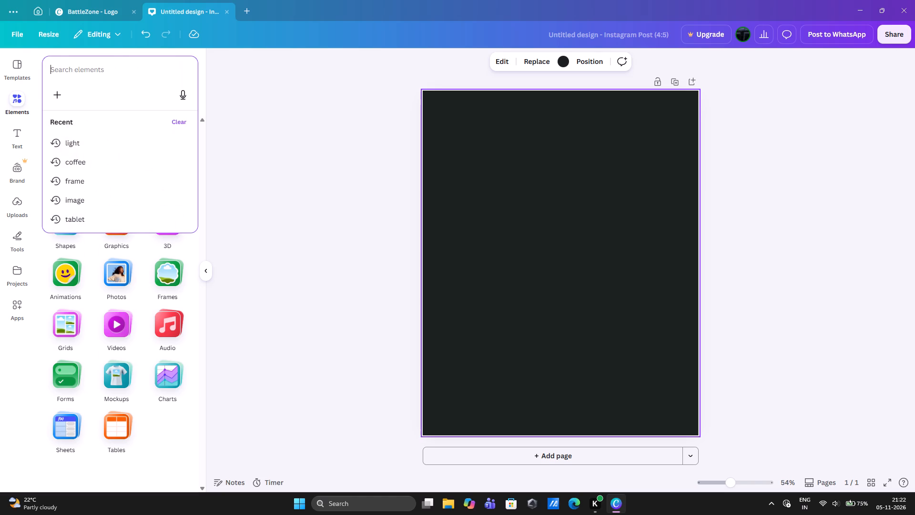
Search the elements library for "black hoodie".
key(b)
key(l)
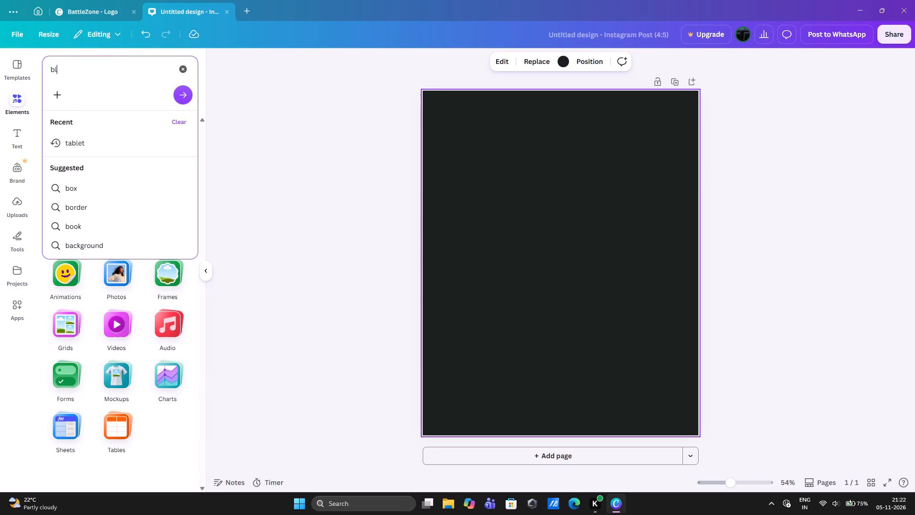
text(ack)
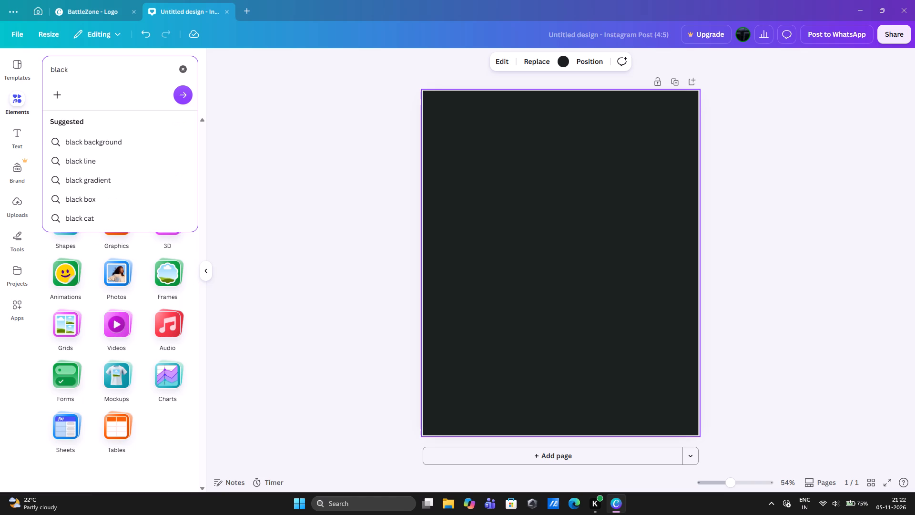
key(space)
text(hoodi)
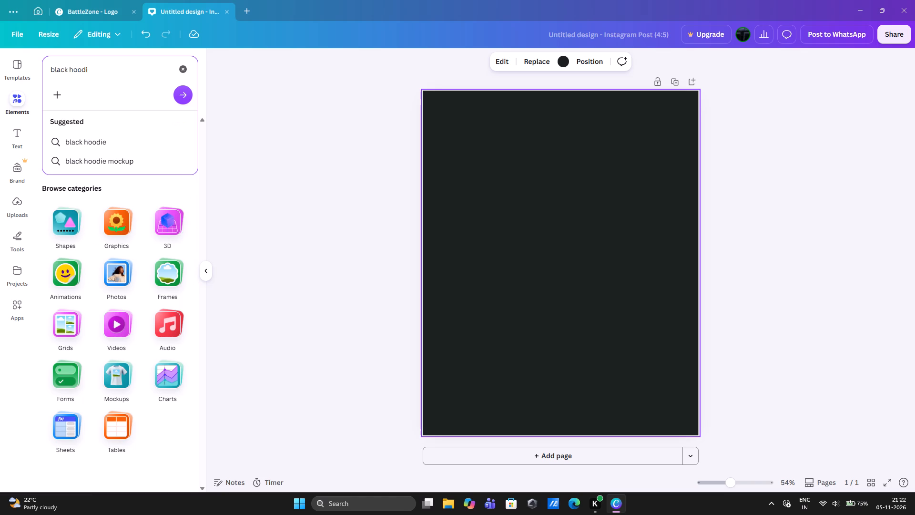
click(100, 144)
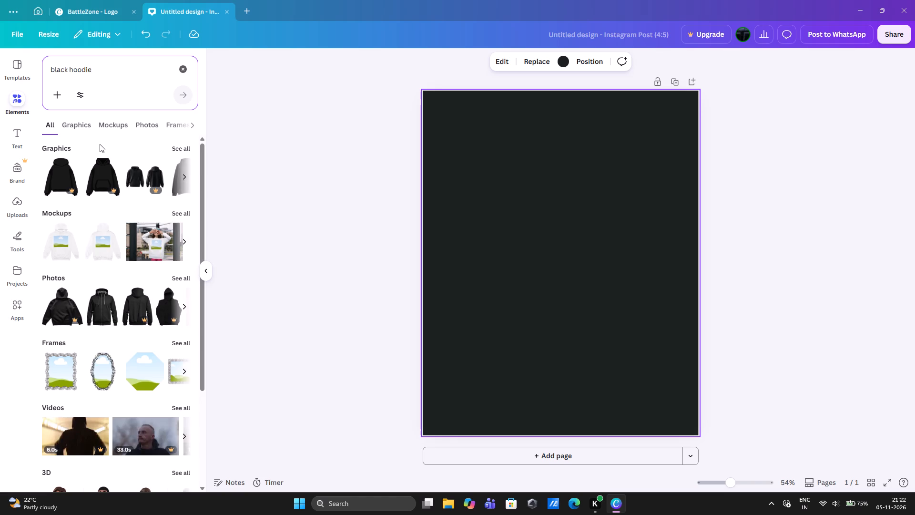
Browse the hoodie graphics and add the lilac pullover hoodie to the page.
scroll(140, 174, left, 6)
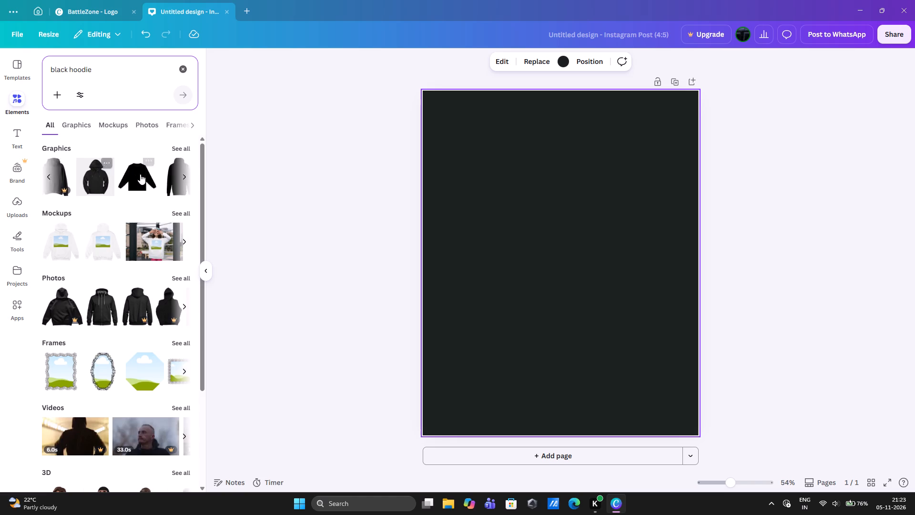
scroll(140, 174, left, 6)
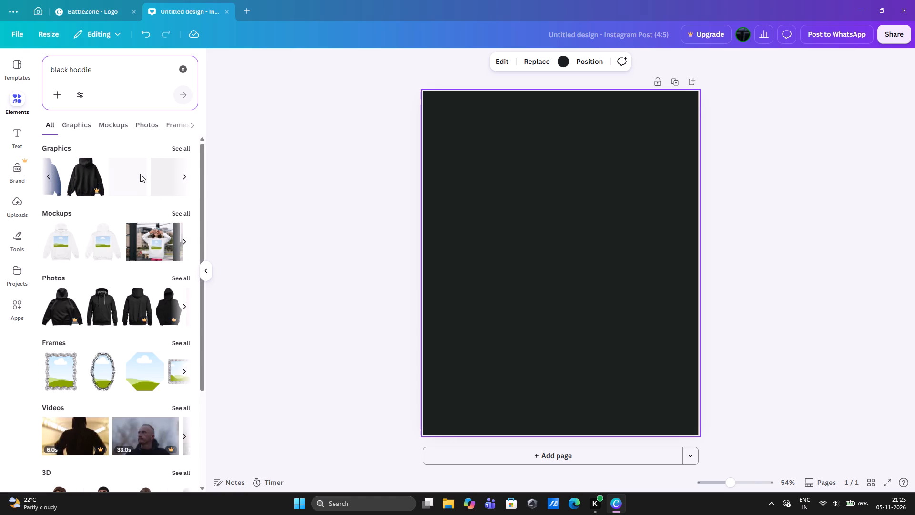
scroll(140, 174, left, 4)
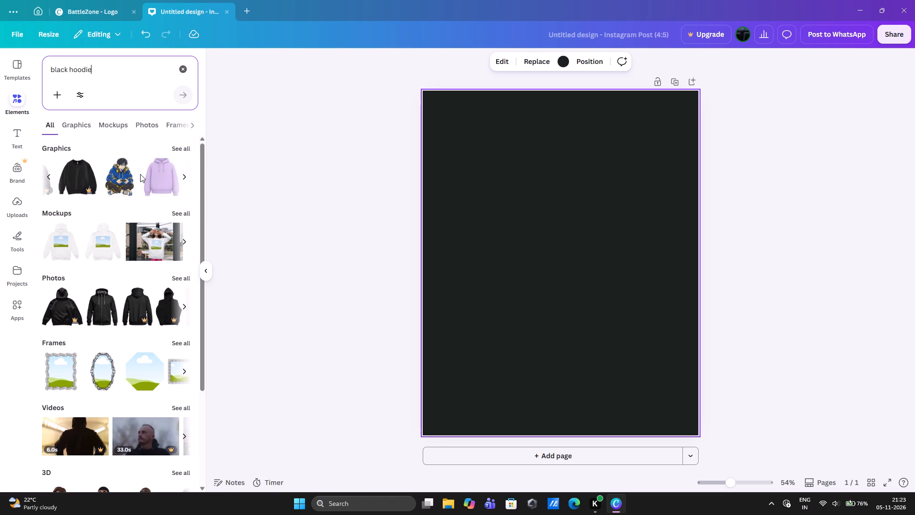
scroll(140, 174, left, 2)
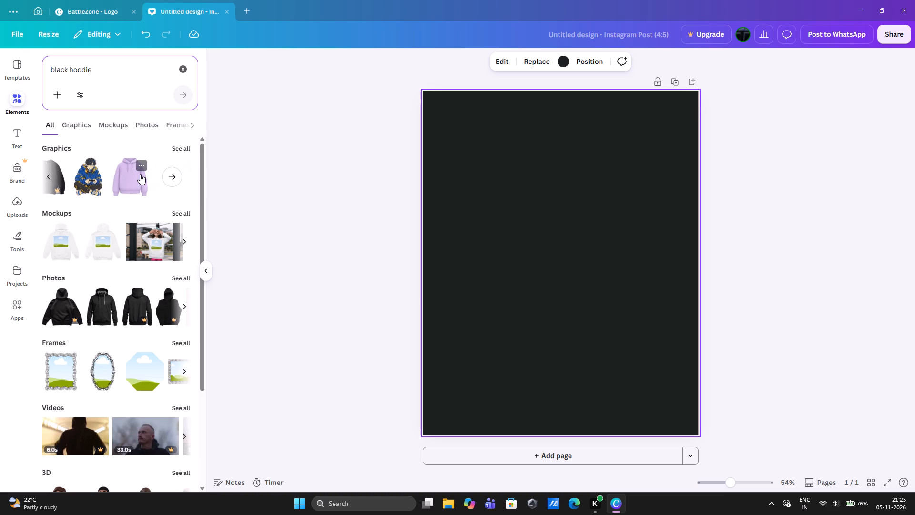
scroll(140, 174, left, 3)
scroll(127, 257, down, 2)
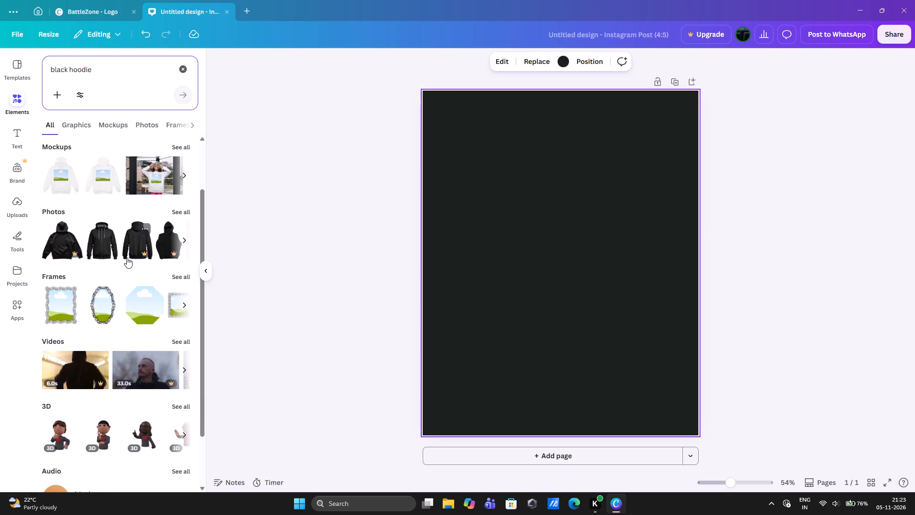
scroll(127, 257, up, 2)
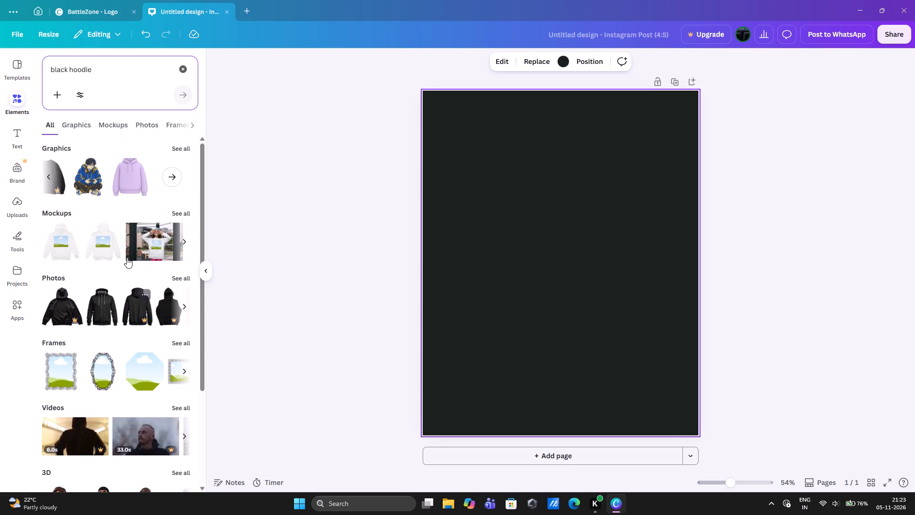
click(127, 175)
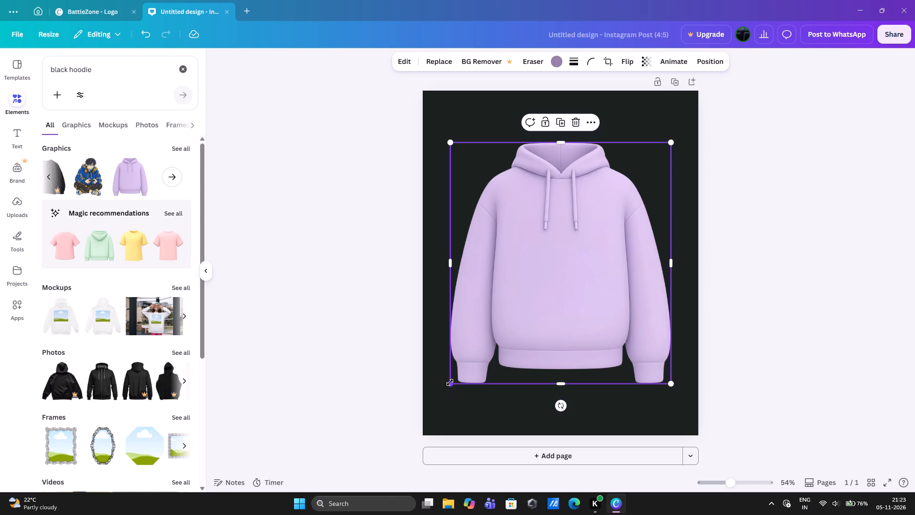
Shrink the lilac hoodie to a little over half its size and place it in the page's upper-right area.
drag(450, 382, 538, 261)
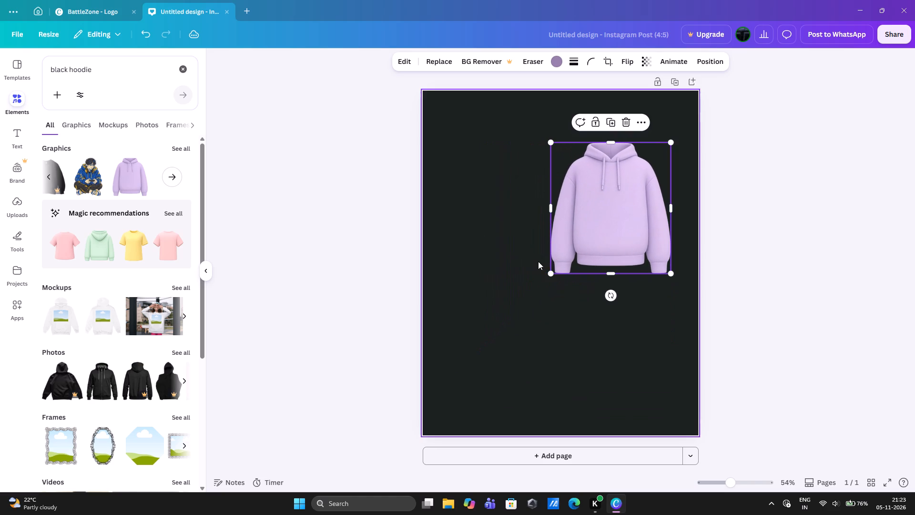
drag(626, 216, 630, 199)
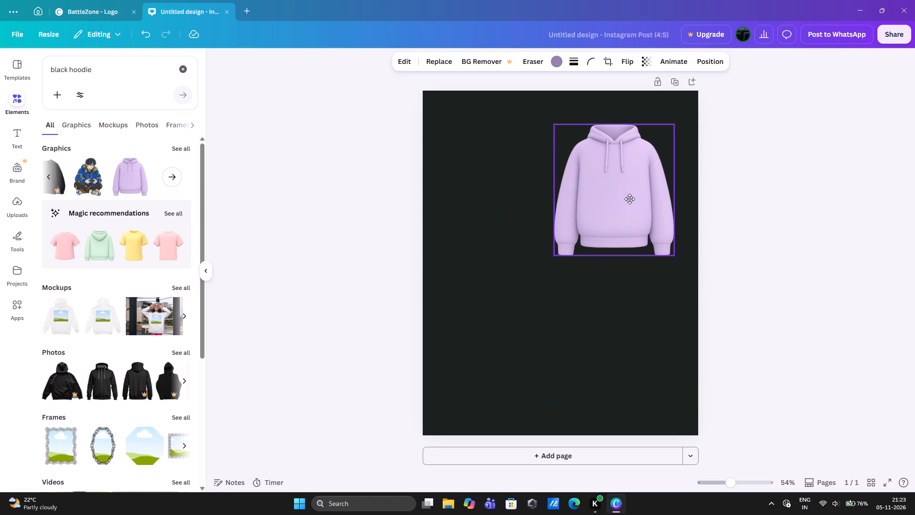
drag(630, 199, 632, 196)
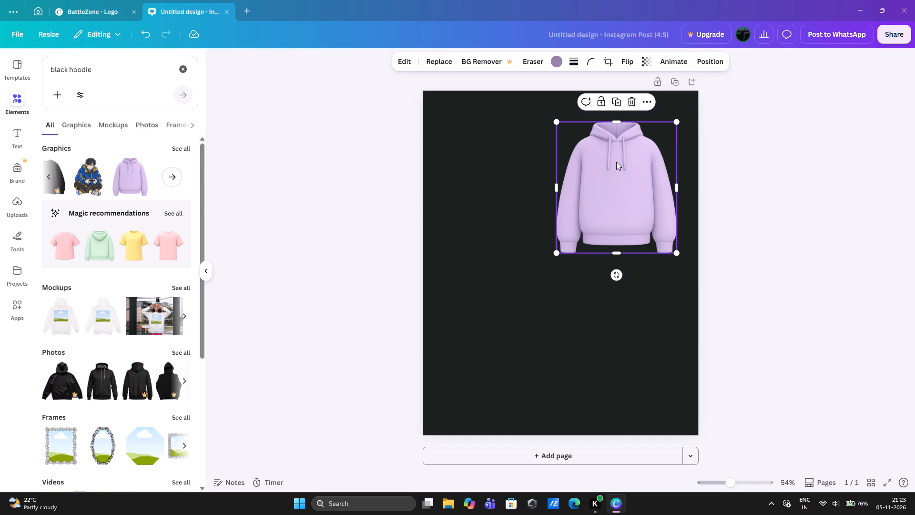
drag(615, 162, 621, 153)
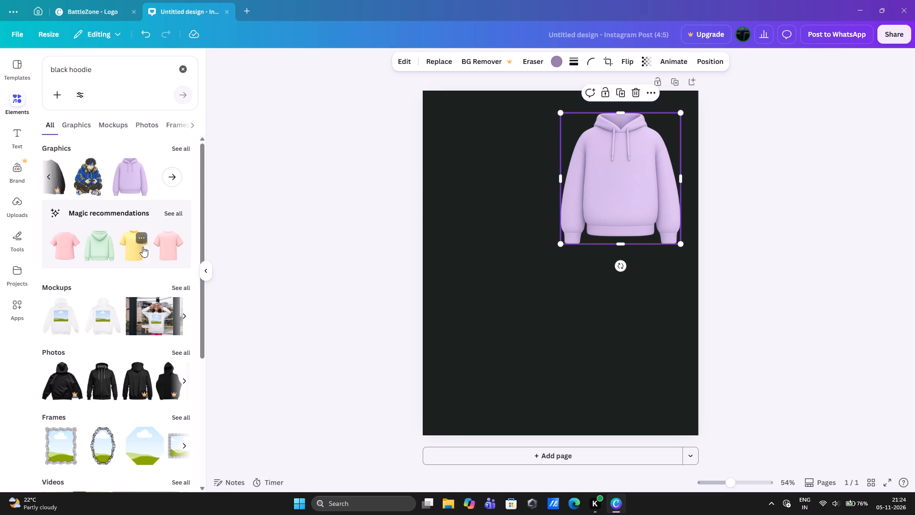
Browse the default text styles, dynamic text options and text-generator apps for something to use on the post.
click(28, 137)
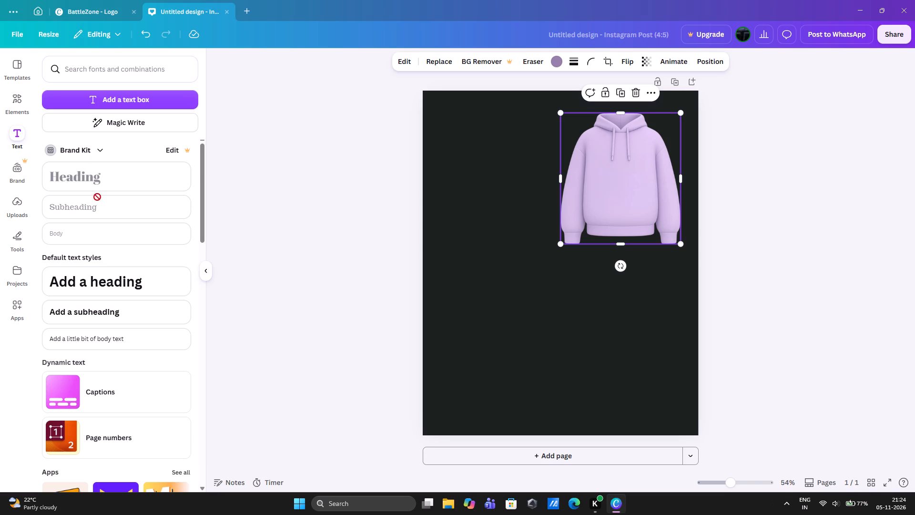
scroll(102, 194, up, 1)
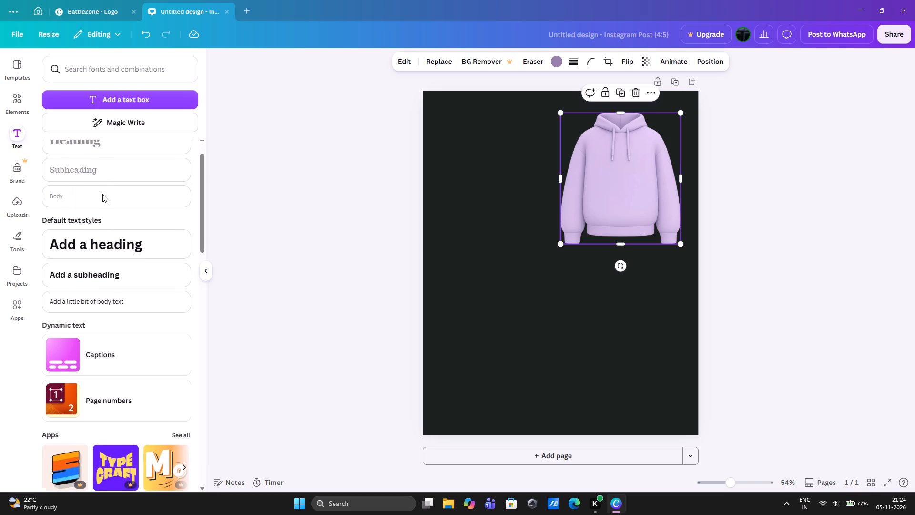
scroll(102, 194, up, 1)
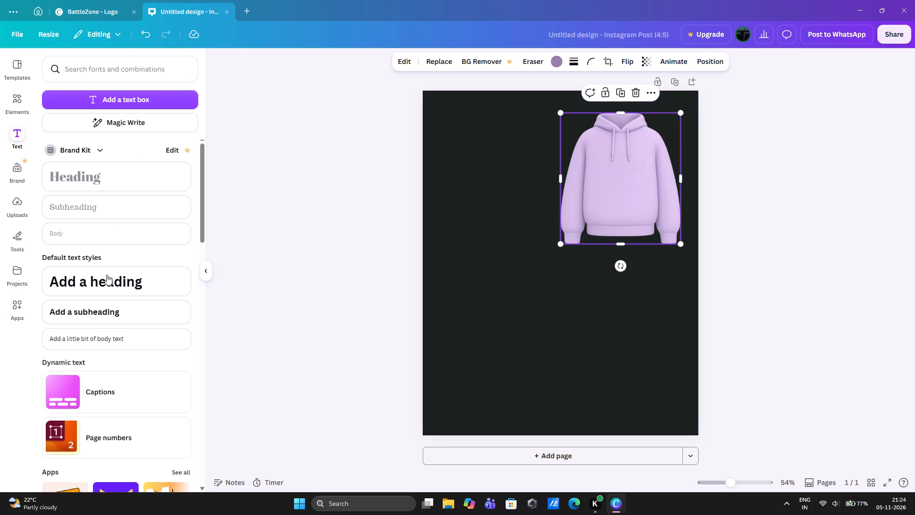
scroll(101, 325, down, 3)
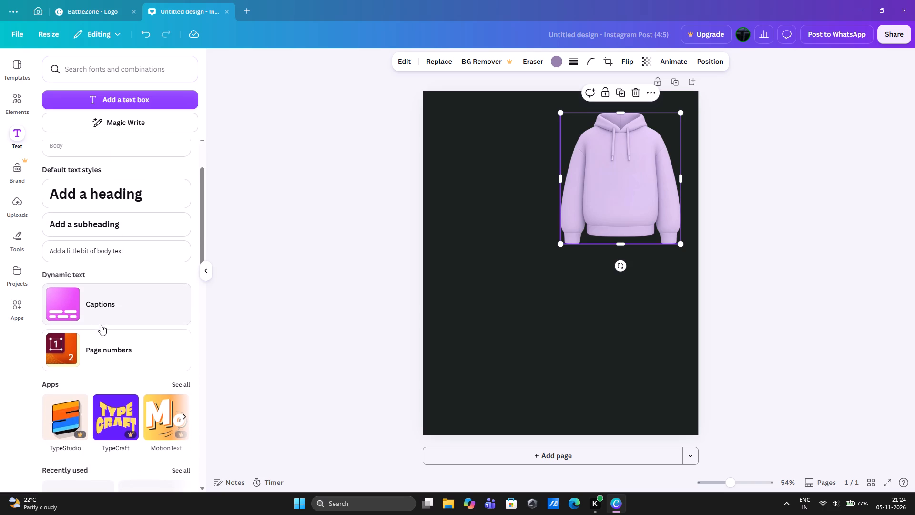
scroll(101, 325, down, 2)
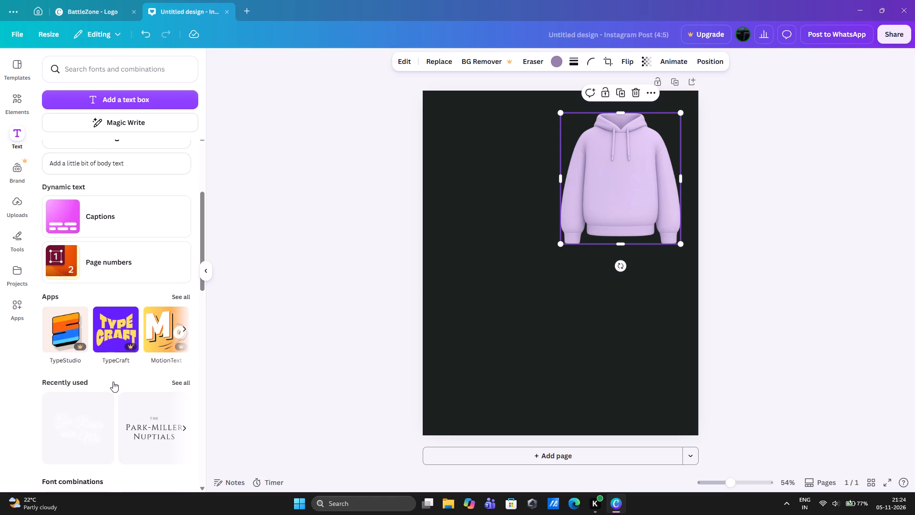
scroll(164, 345, left, 4)
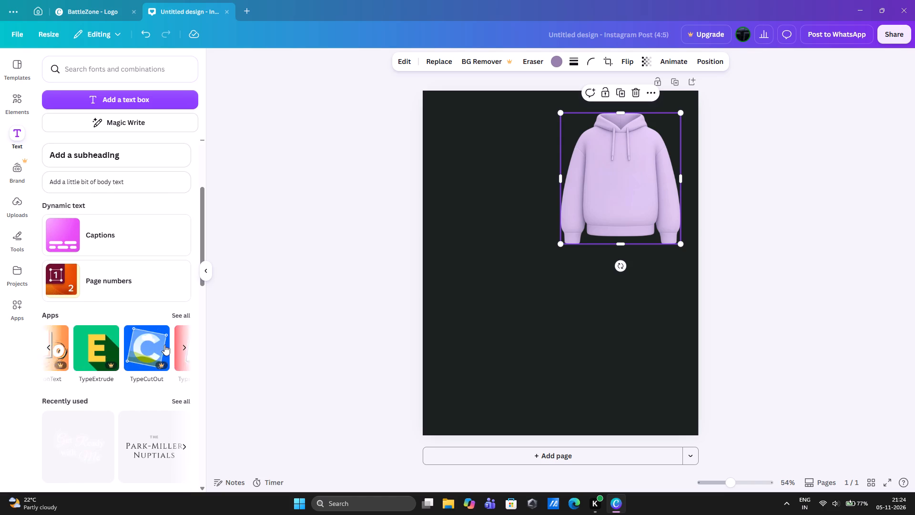
scroll(164, 345, left, 4)
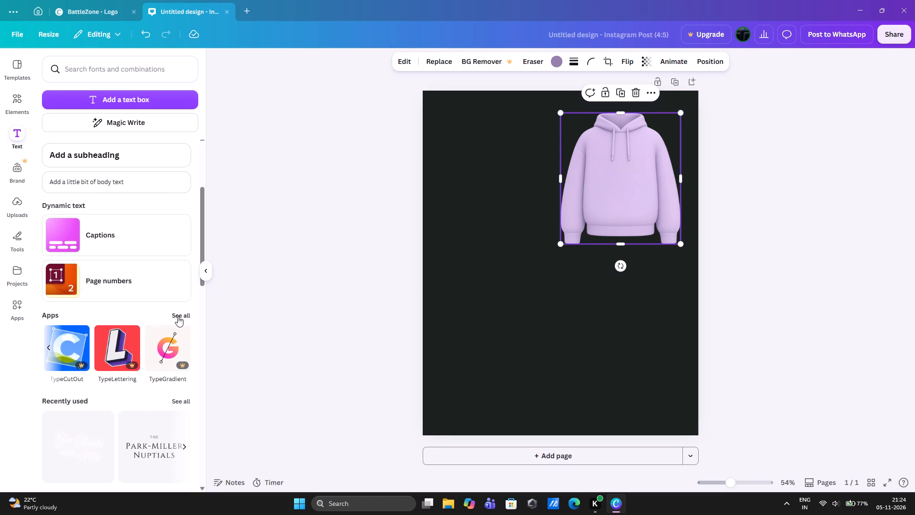
click(176, 314)
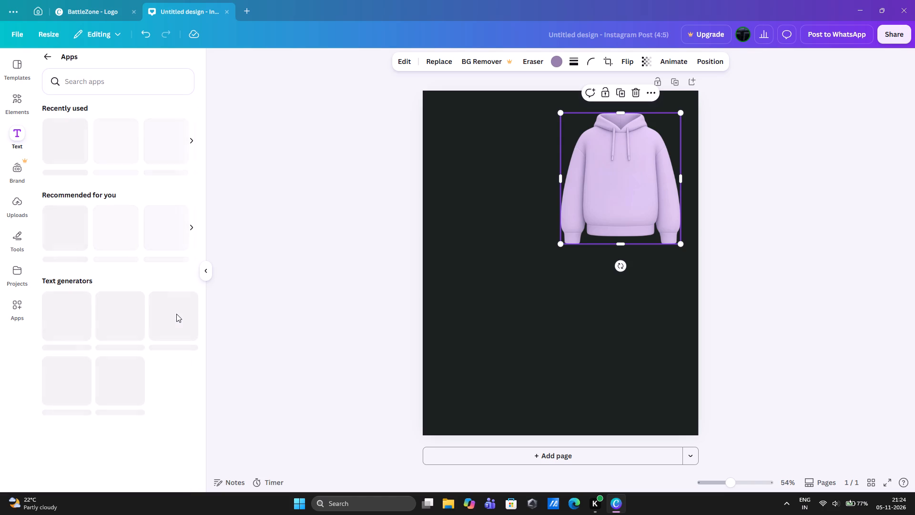
scroll(80, 258, down, 1)
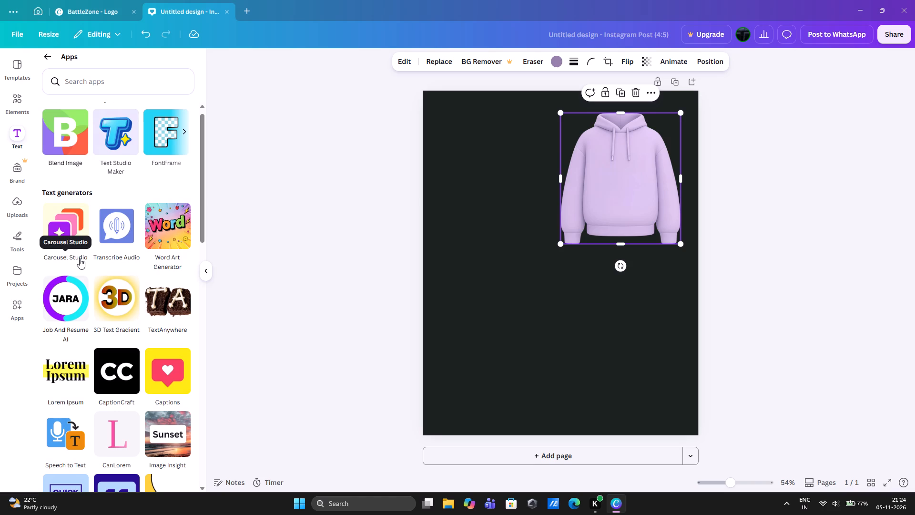
Browse the suggested Instagram Post (4:5) templates for a layout that suits the hoodie post.
click(17, 70)
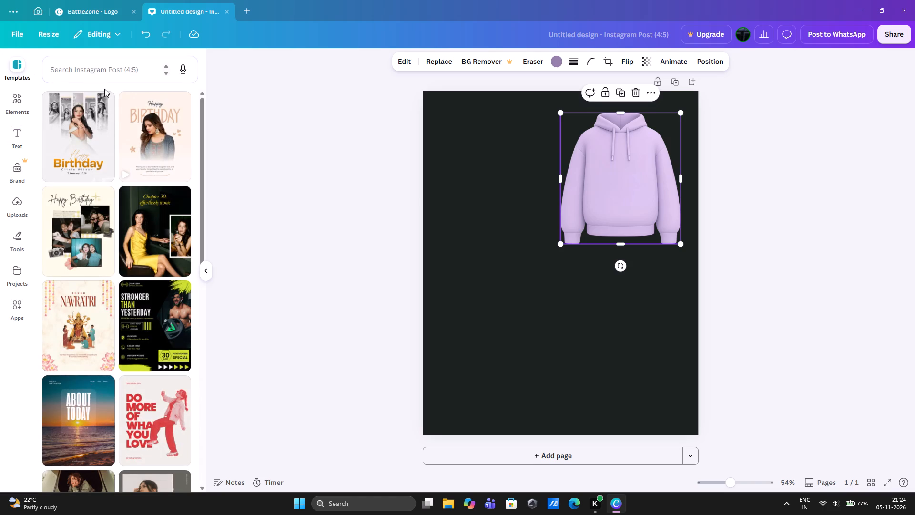
scroll(117, 173, down, 5)
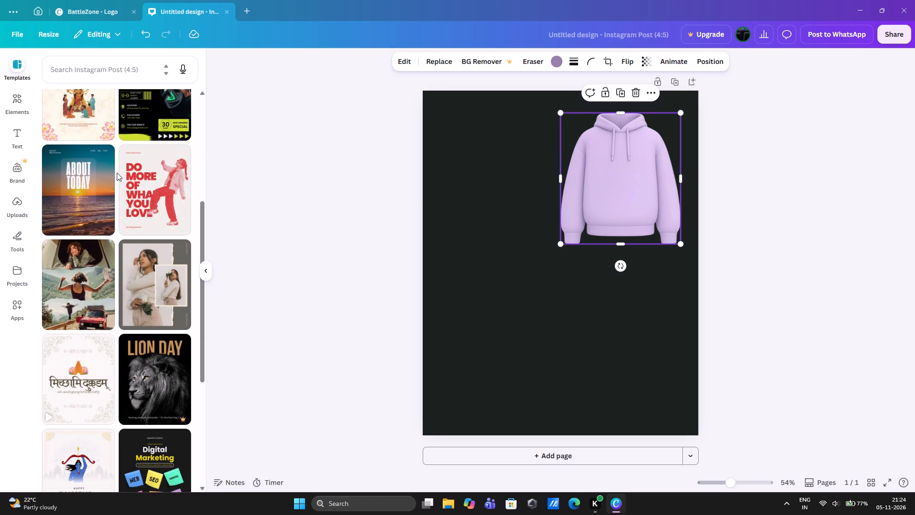
scroll(117, 173, down, 3)
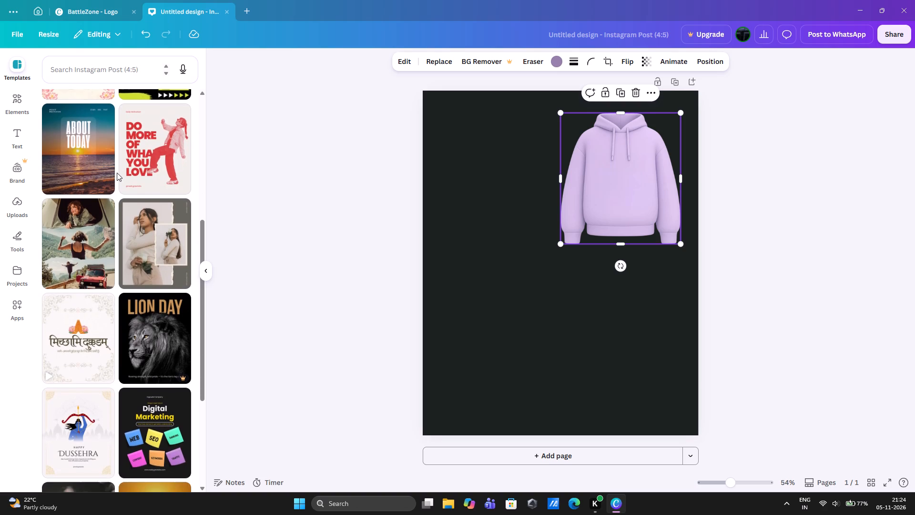
scroll(117, 173, down, 2)
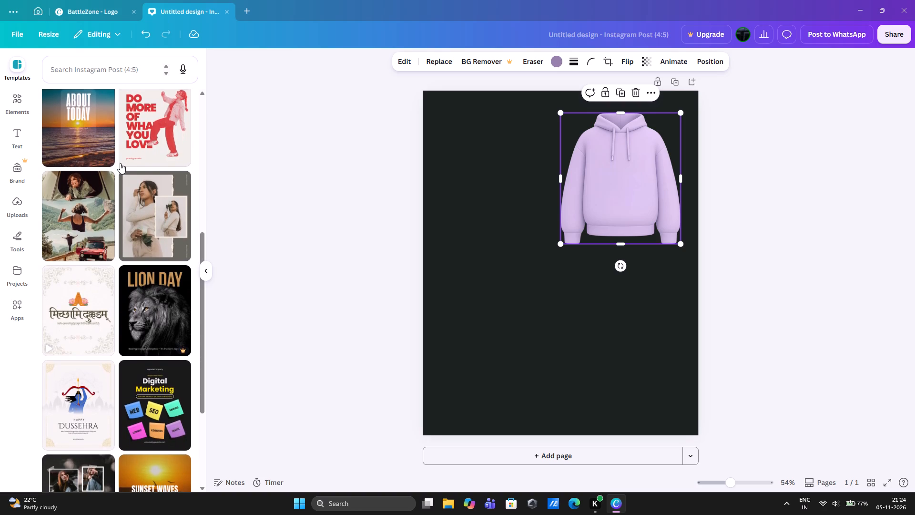
scroll(120, 163, down, 2)
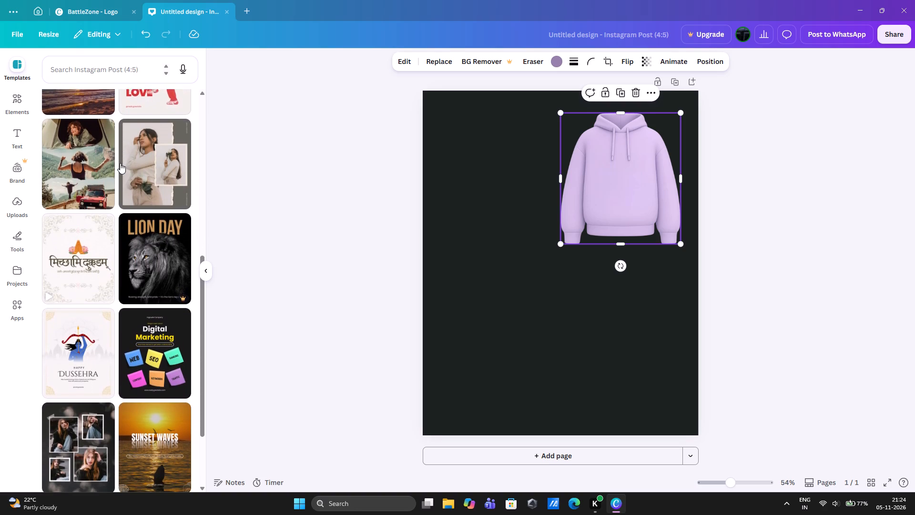
scroll(120, 163, down, 3)
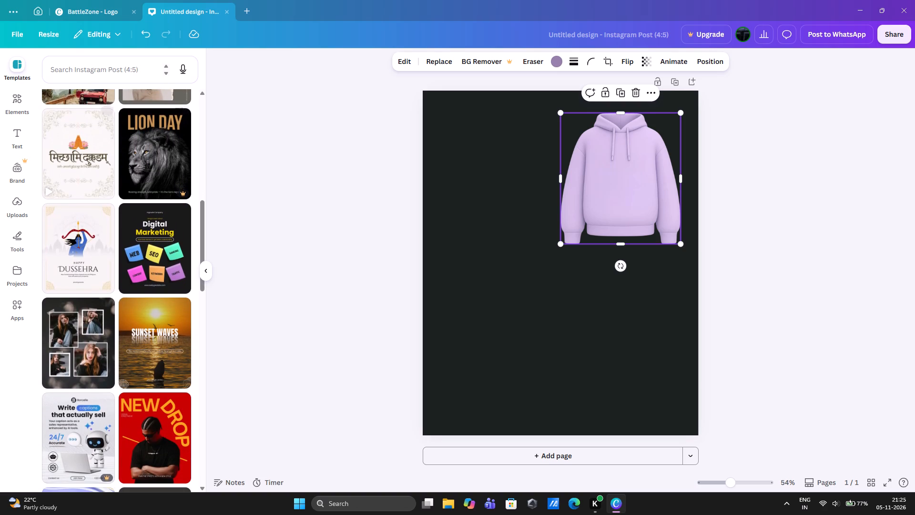
Search the templates for "instagram ads".
click(80, 69)
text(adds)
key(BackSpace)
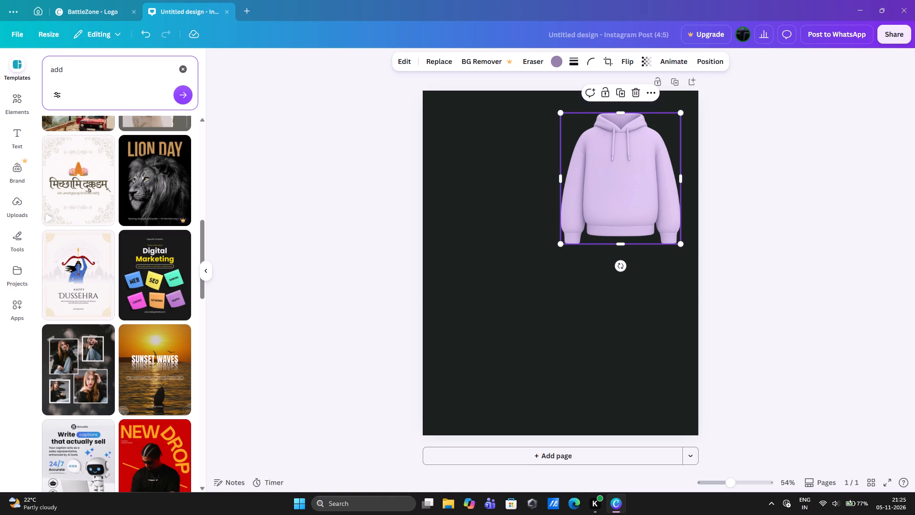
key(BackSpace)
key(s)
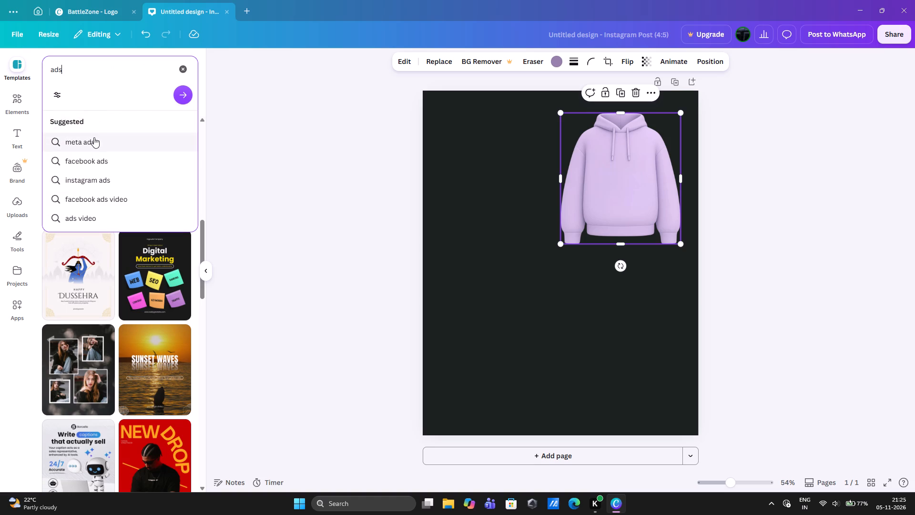
click(106, 180)
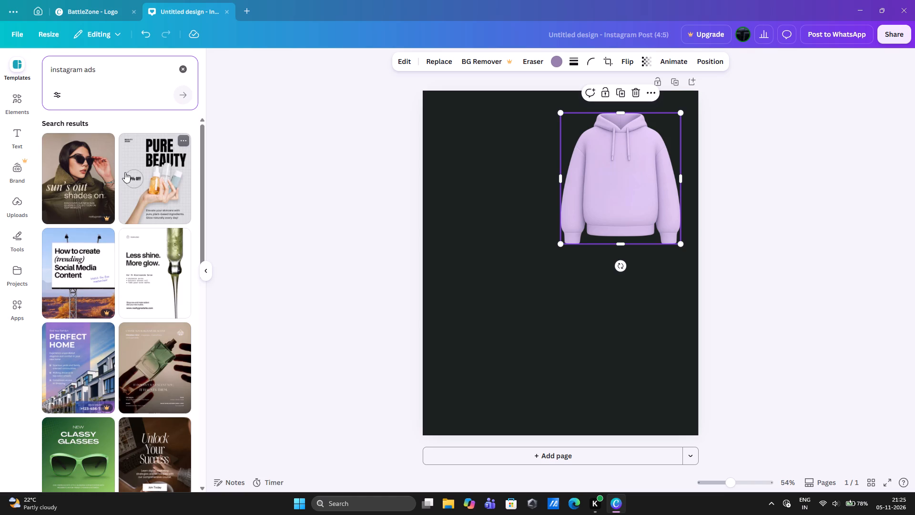
Browse the Instagram ads templates for a product promotion design to use on the post.
scroll(122, 177, down, 2)
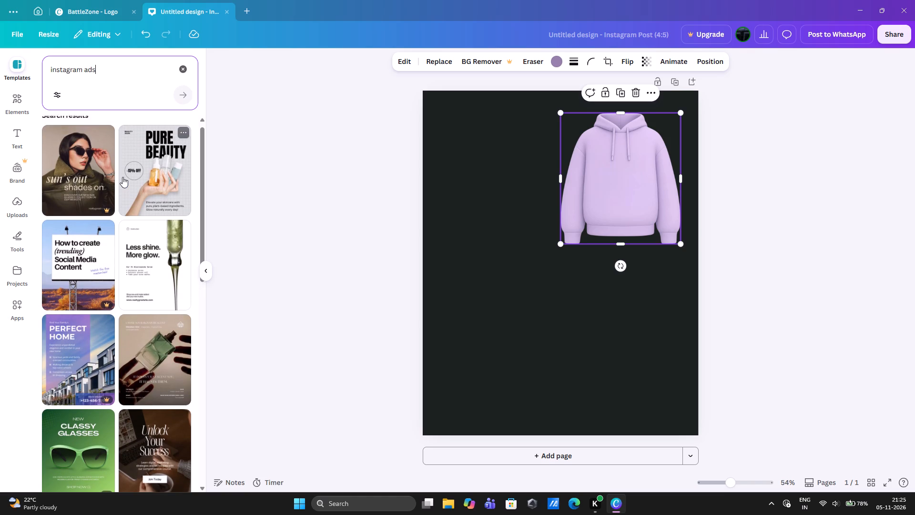
scroll(122, 177, down, 1)
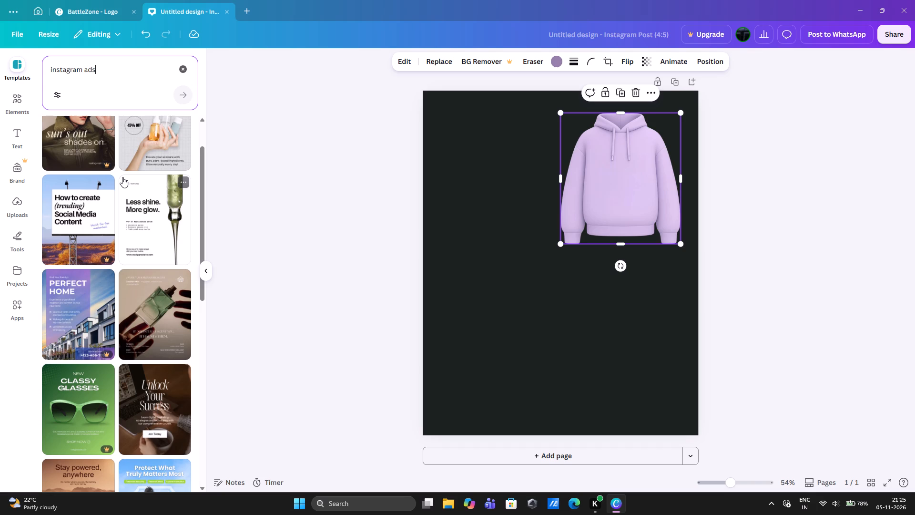
scroll(122, 177, down, 1)
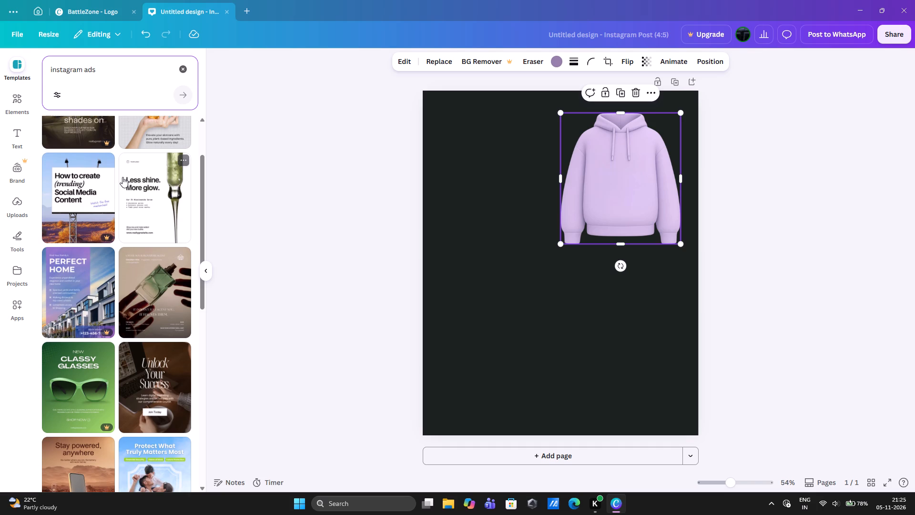
scroll(122, 177, down, 1)
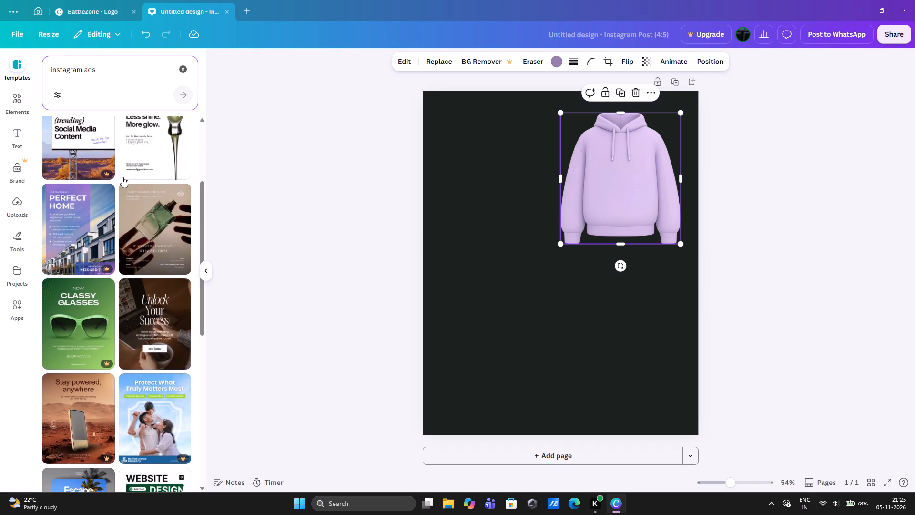
scroll(122, 177, down, 2)
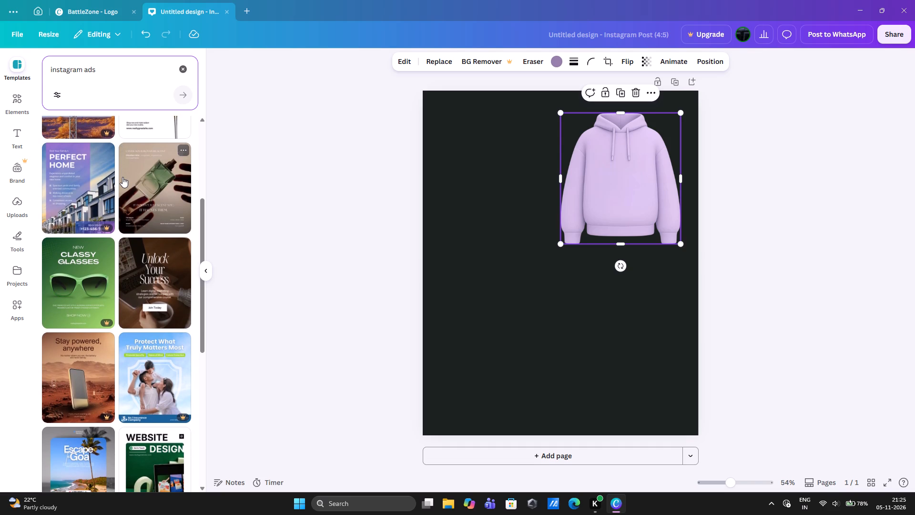
scroll(122, 177, down, 2)
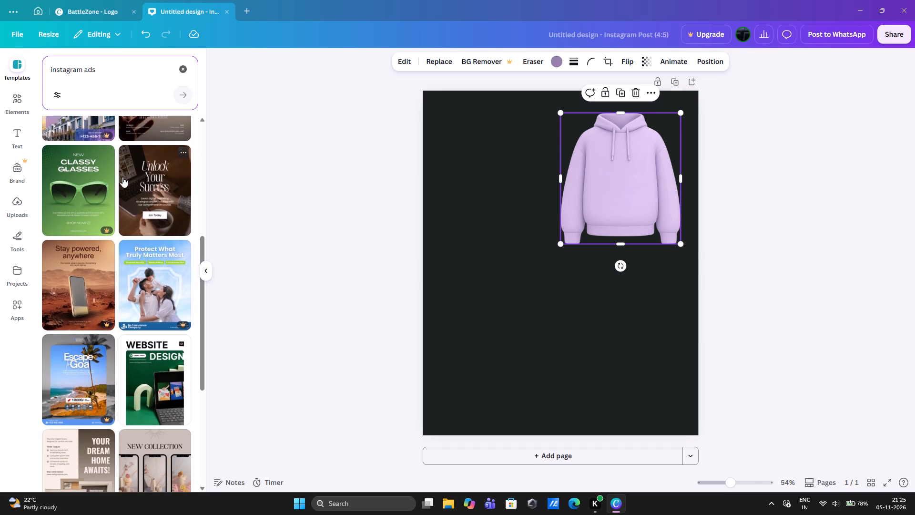
scroll(122, 177, down, 1)
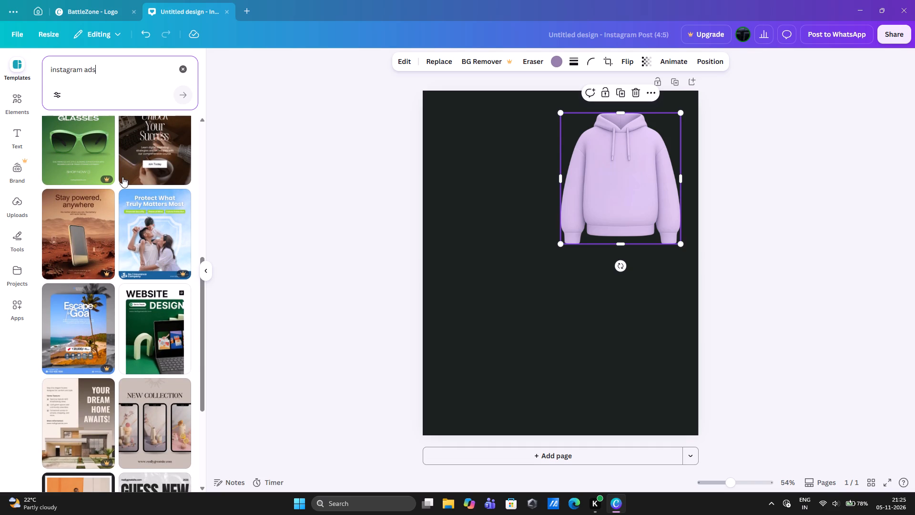
scroll(122, 177, down, 3)
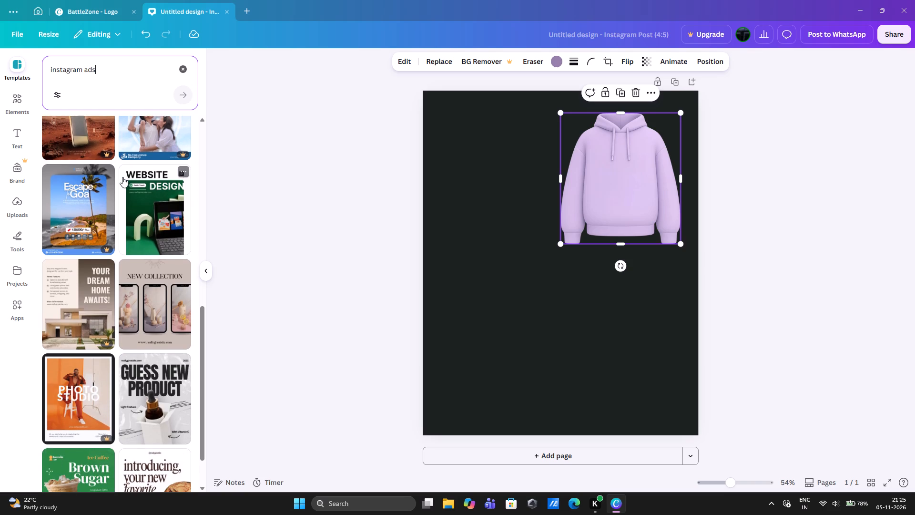
scroll(122, 177, down, 1)
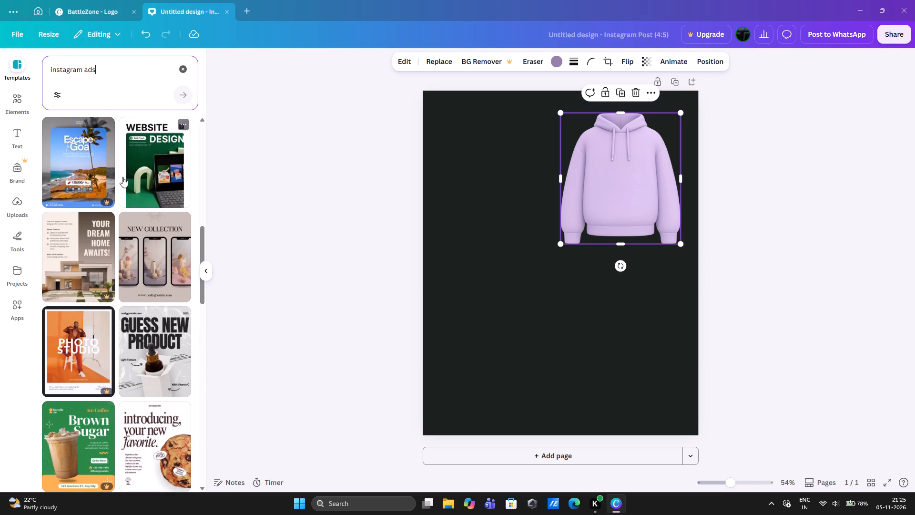
scroll(122, 177, down, 1)
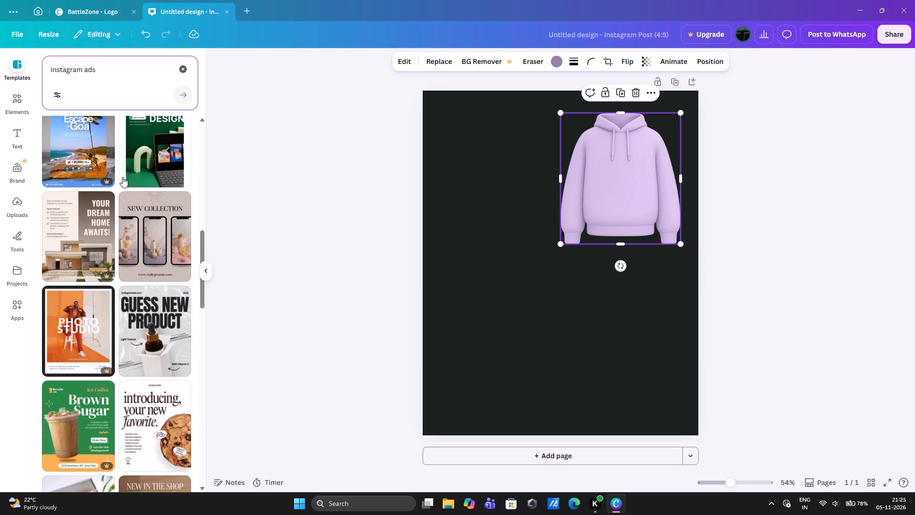
scroll(122, 177, down, 2)
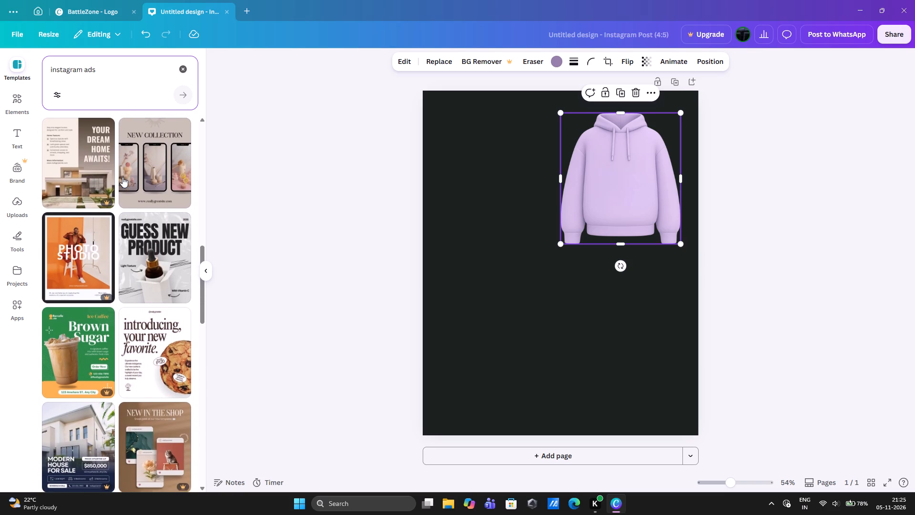
scroll(122, 177, down, 2)
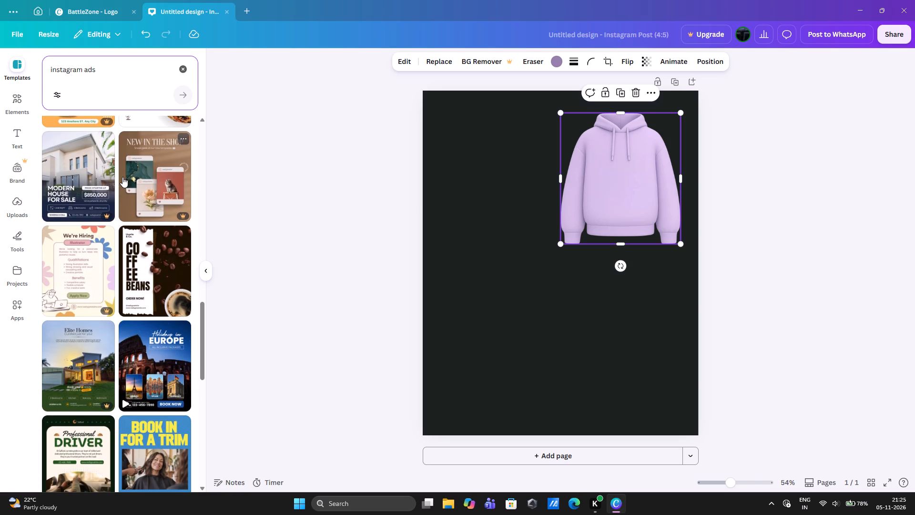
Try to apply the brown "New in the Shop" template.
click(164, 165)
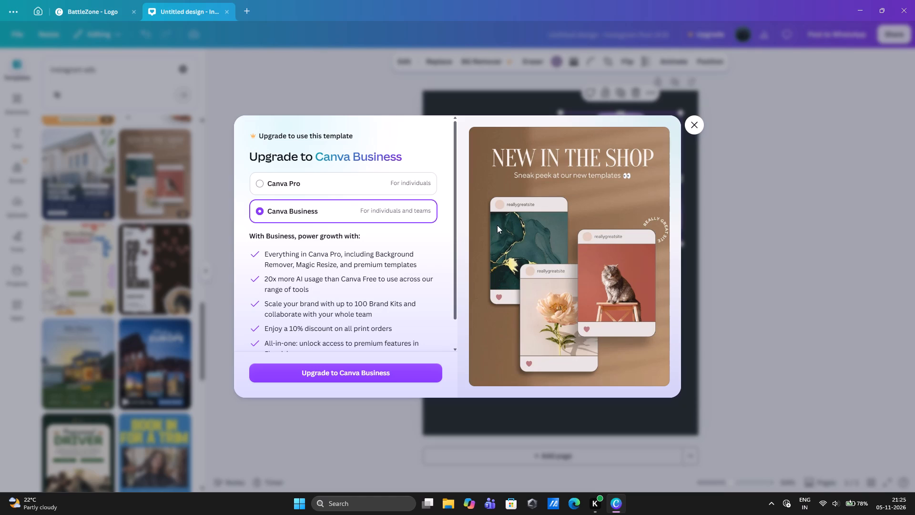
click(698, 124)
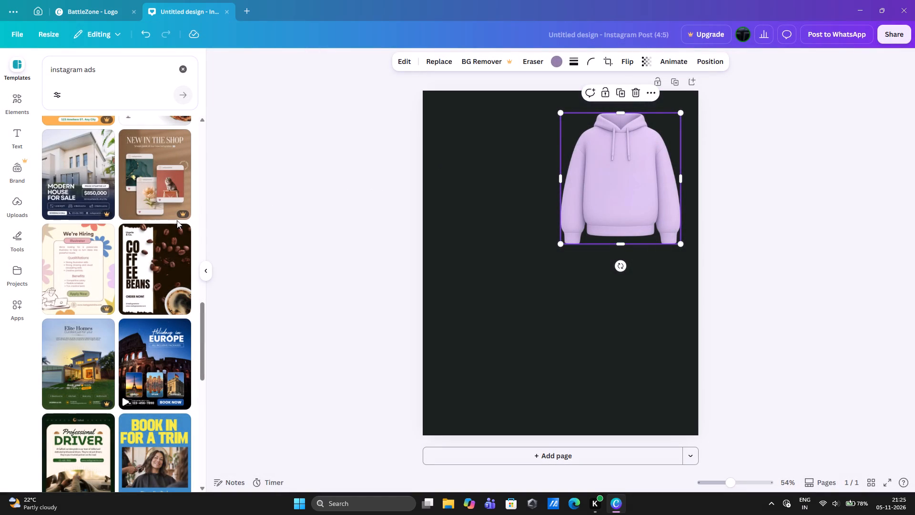
Look through more of the Instagram ads templates for a layout that fits a clothing promotion.
scroll(151, 247, down, 1)
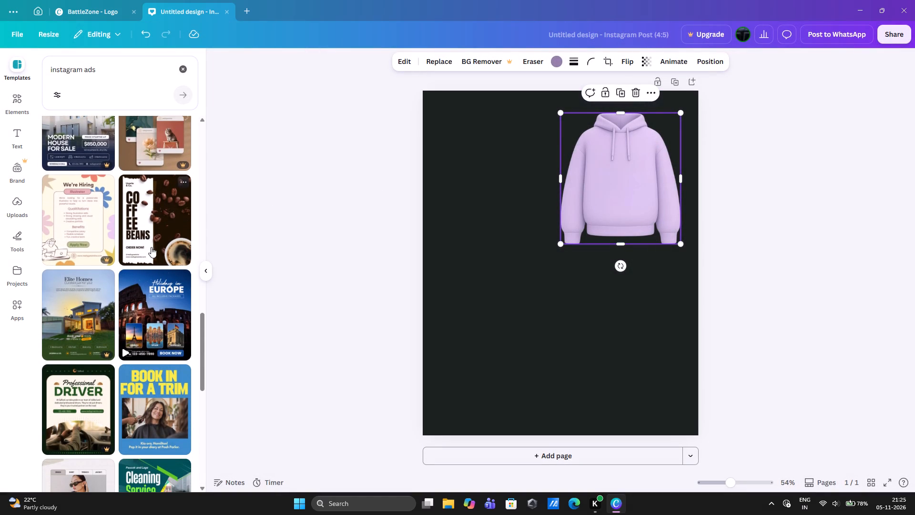
scroll(151, 247, down, 2)
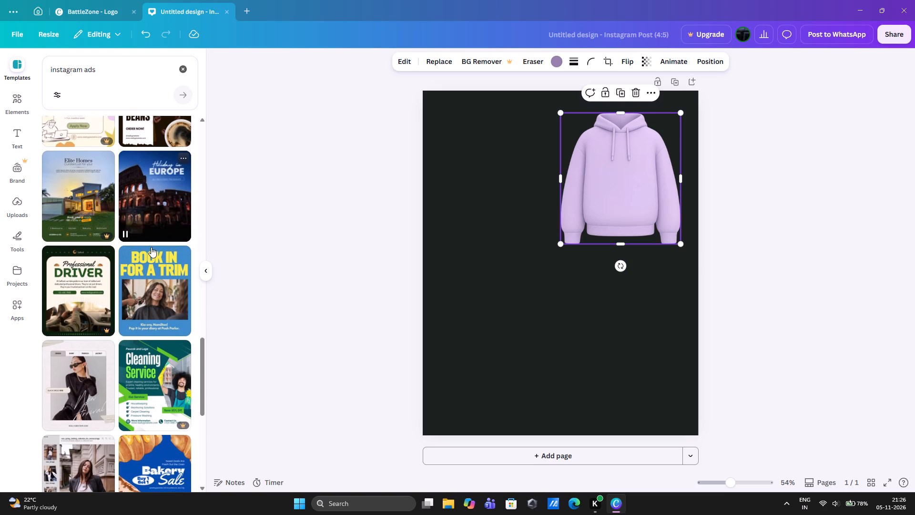
scroll(151, 247, down, 4)
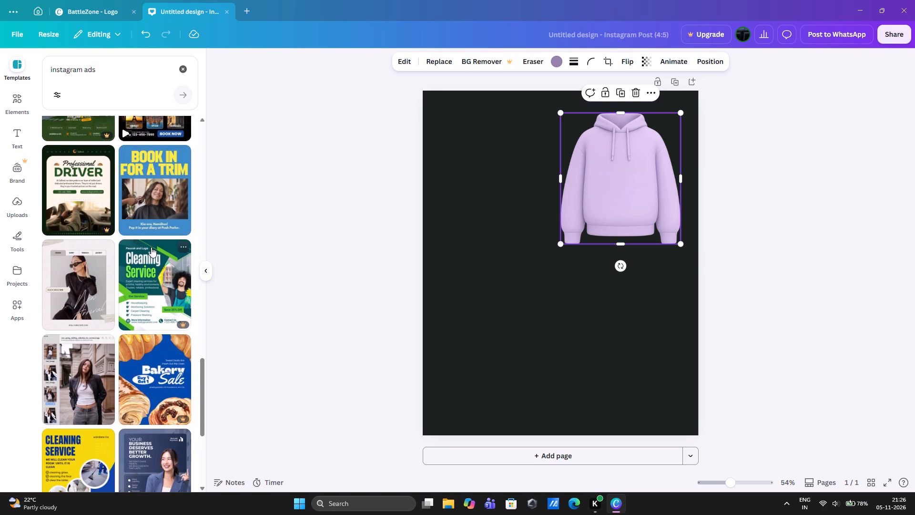
scroll(97, 351, down, 4)
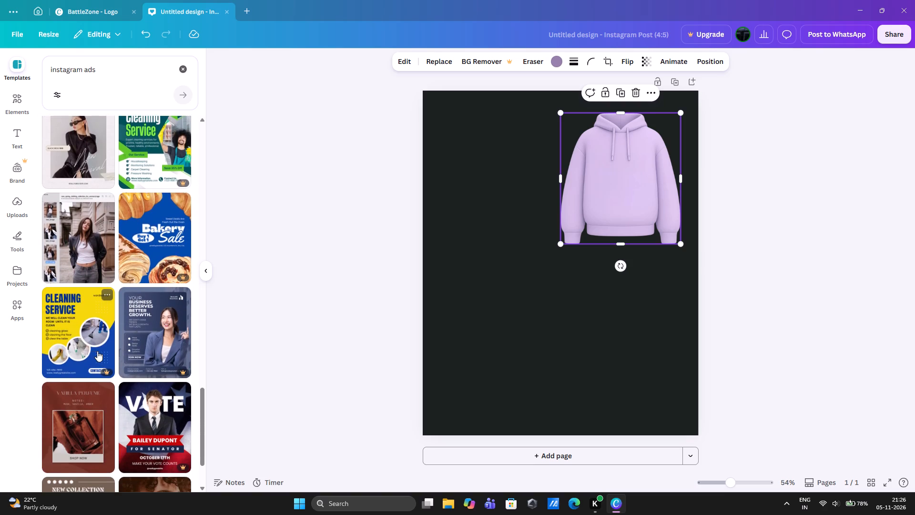
scroll(97, 351, down, 3)
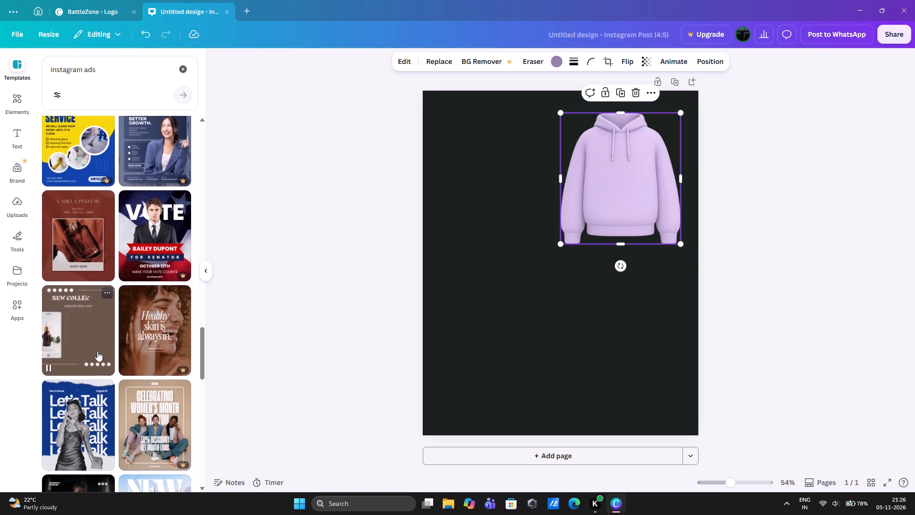
scroll(97, 351, down, 1)
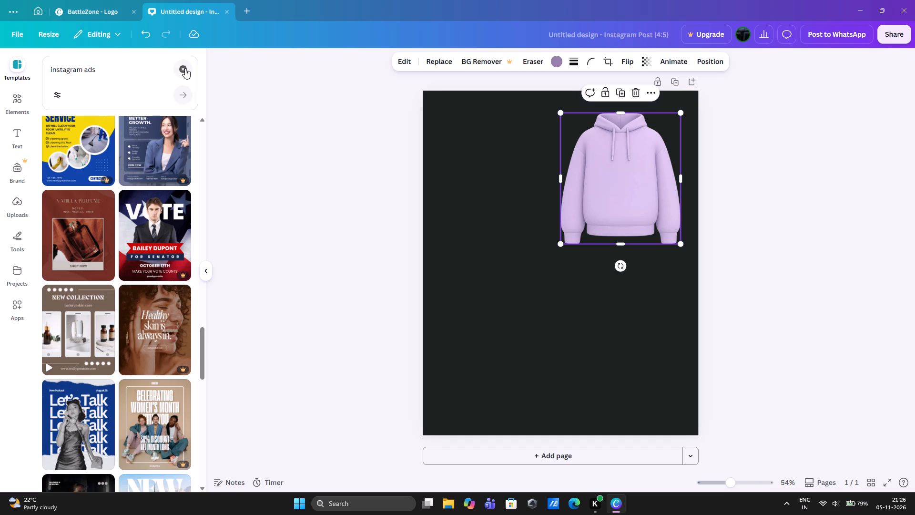
Replace the template search with "clothing" and run it.
click(184, 68)
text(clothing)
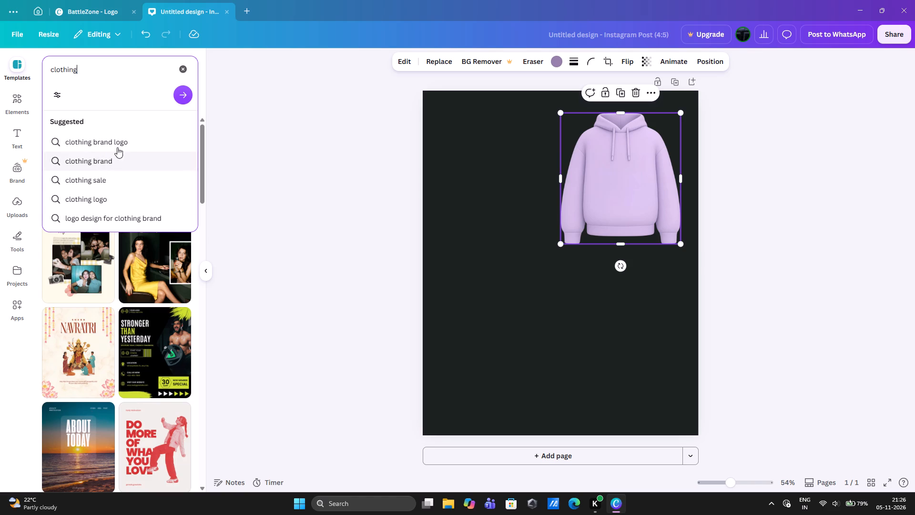
click(186, 96)
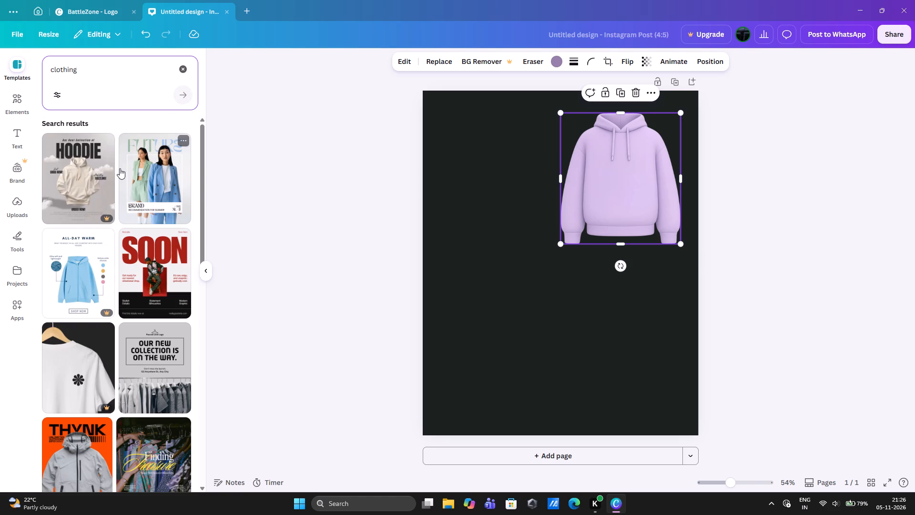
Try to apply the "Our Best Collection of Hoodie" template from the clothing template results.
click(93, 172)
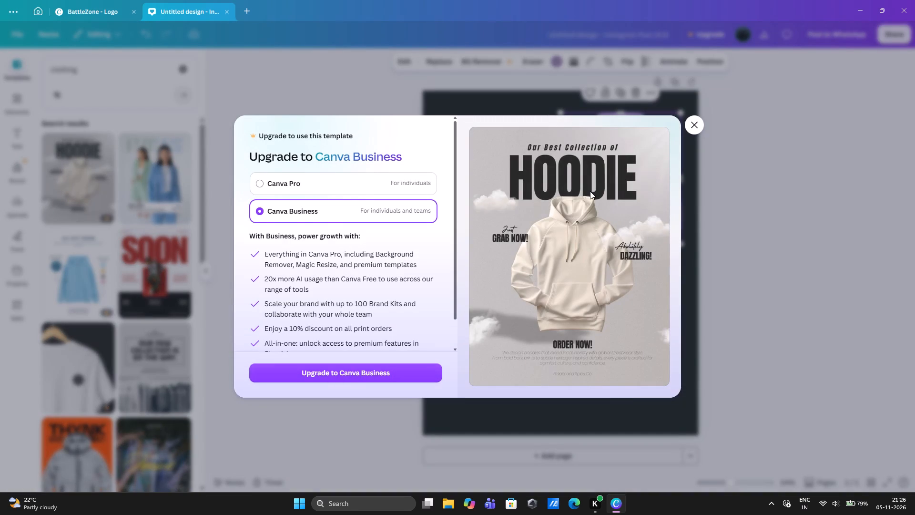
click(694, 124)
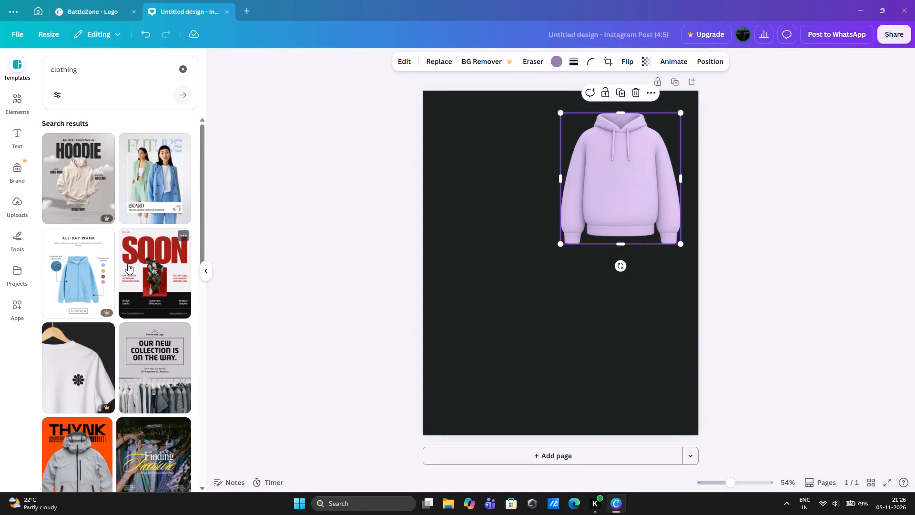
Browse the clothing templates and apply the white Liceria & Co. "Simple. Soft. Stylish." template to the page.
scroll(128, 264, down, 5)
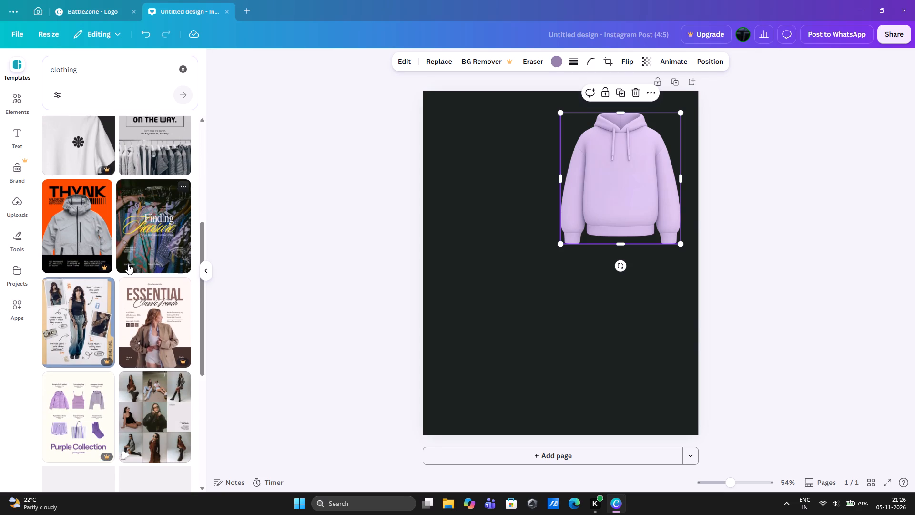
scroll(128, 264, down, 2)
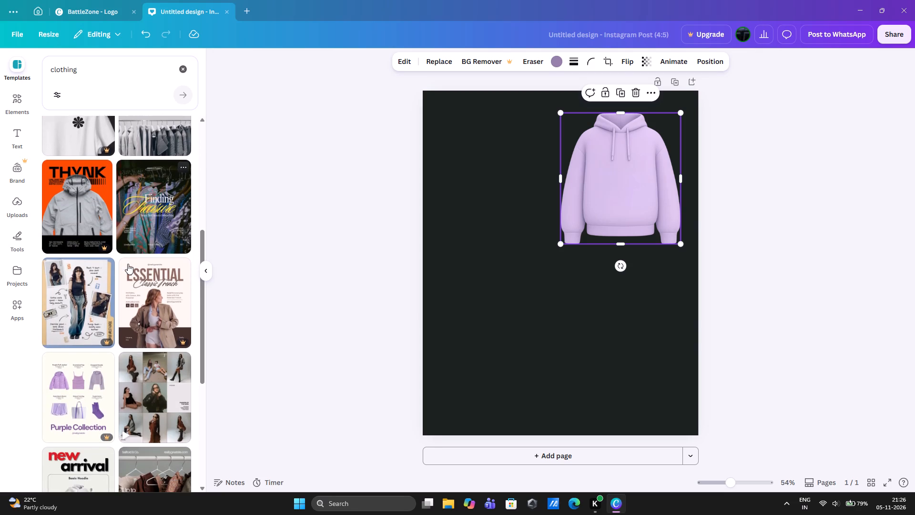
scroll(128, 264, down, 4)
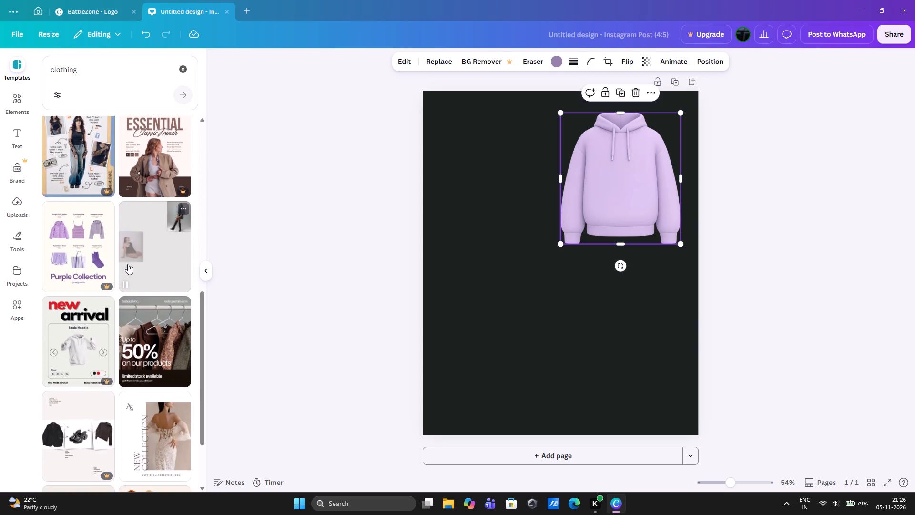
scroll(128, 264, down, 4)
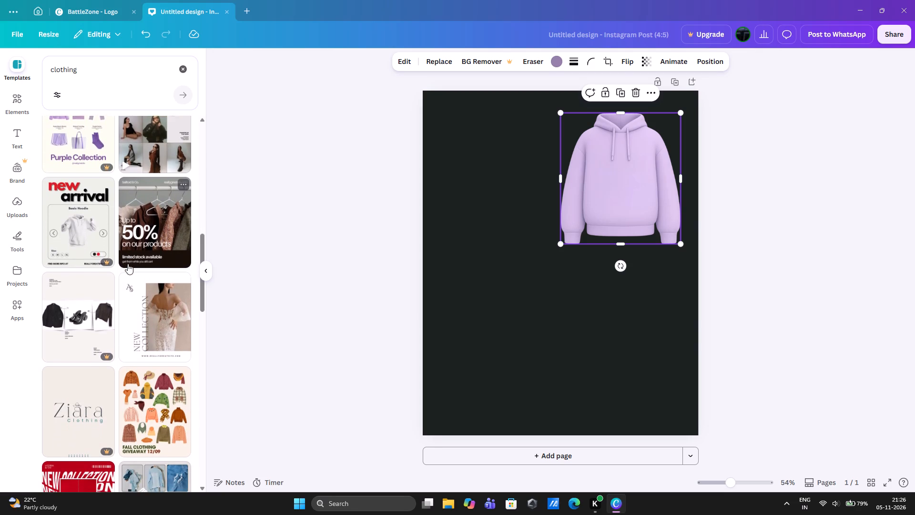
scroll(128, 264, down, 6)
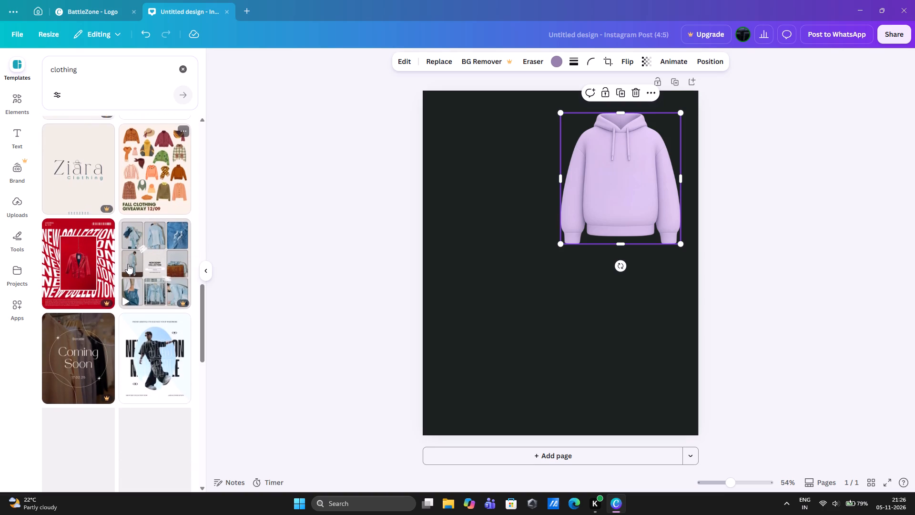
scroll(128, 264, down, 4)
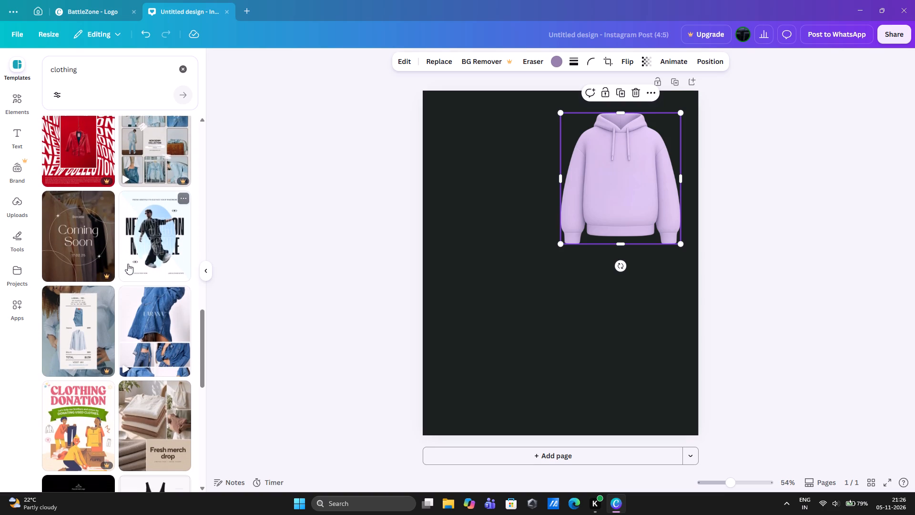
scroll(128, 264, down, 5)
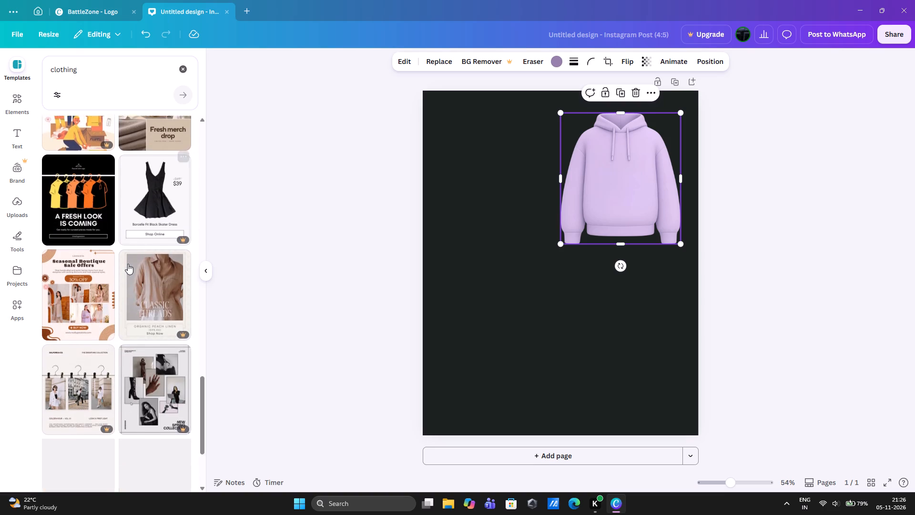
scroll(128, 264, down, 2)
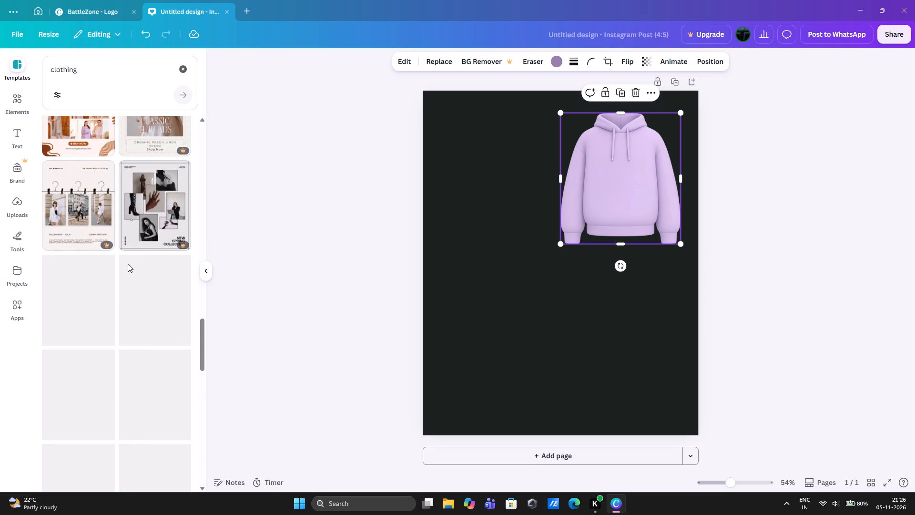
scroll(128, 264, down, 3)
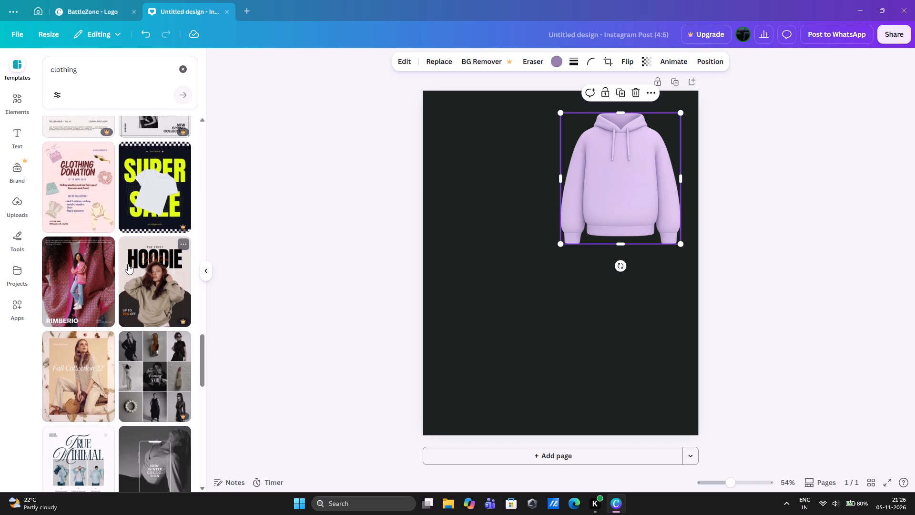
scroll(128, 264, down, 1)
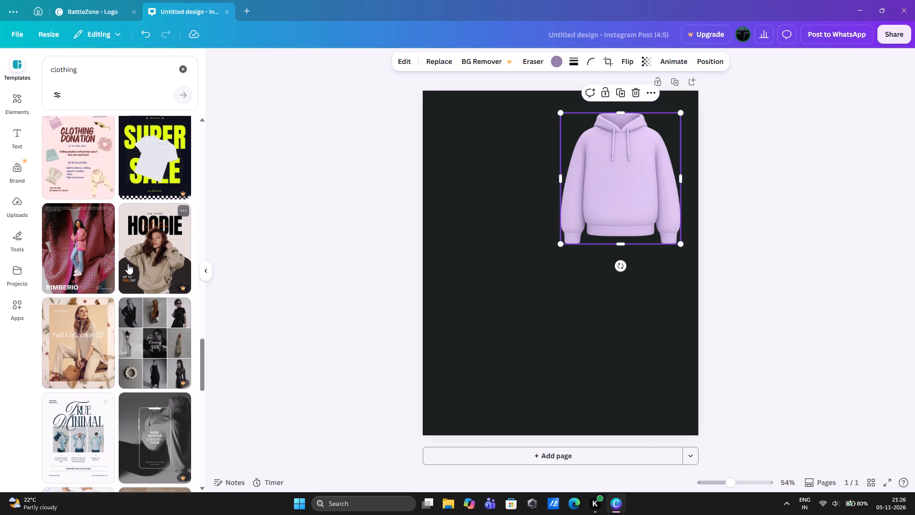
scroll(128, 264, down, 2)
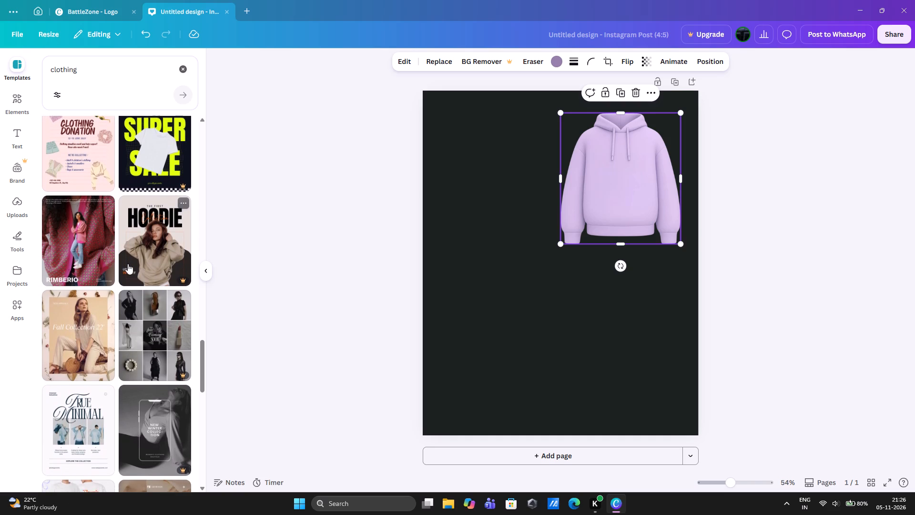
scroll(128, 264, down, 1)
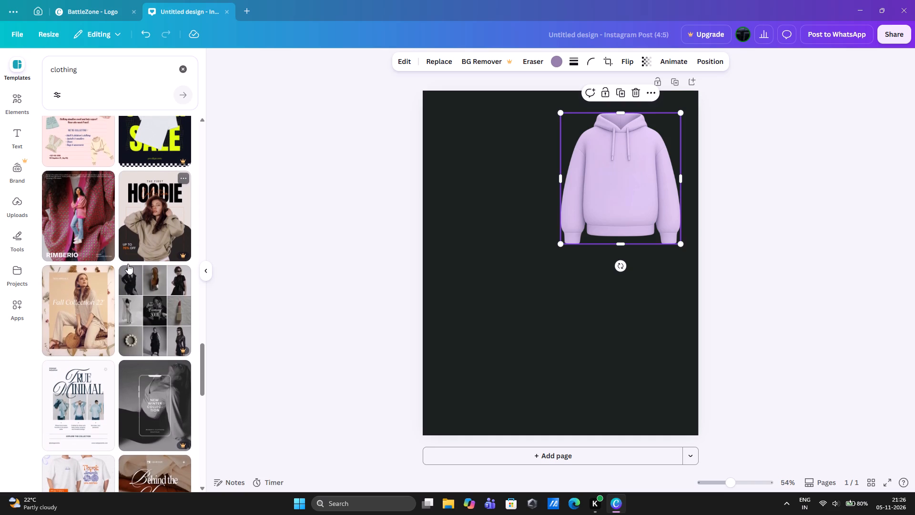
scroll(128, 264, down, 3)
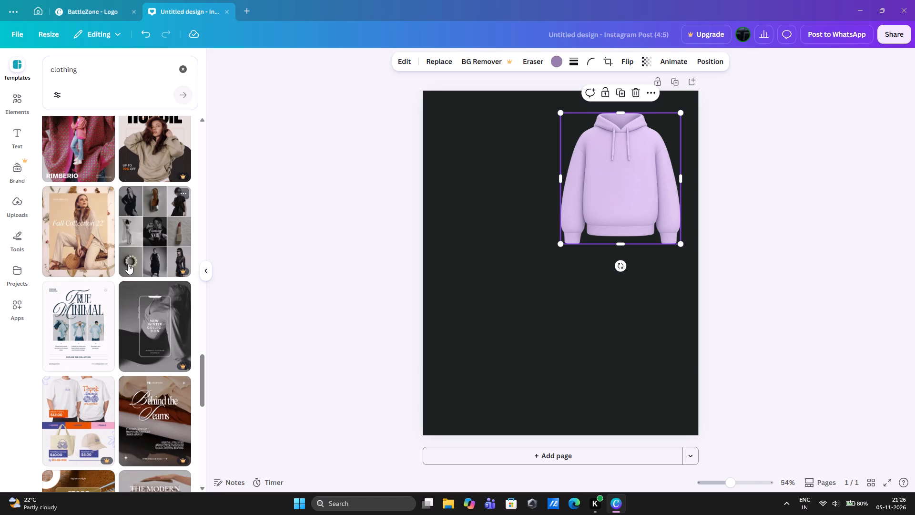
scroll(128, 264, down, 6)
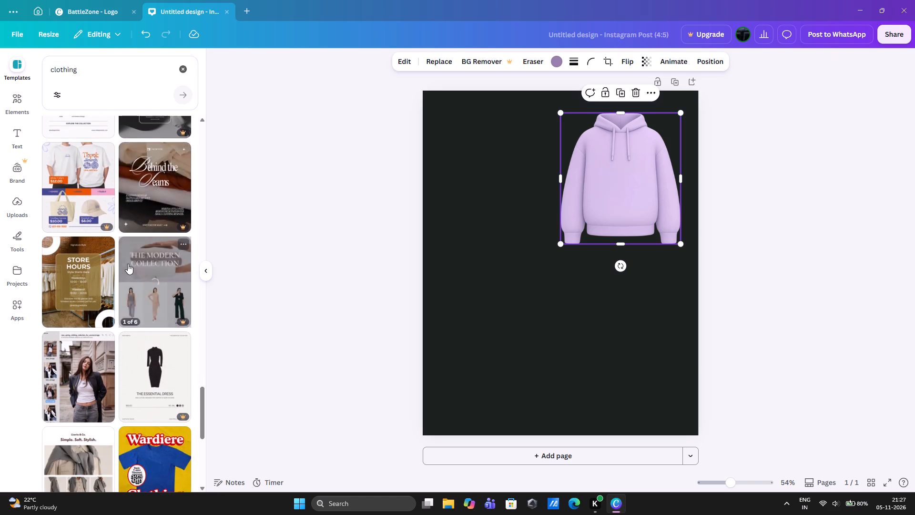
scroll(128, 264, down, 3)
scroll(128, 264, right, 1)
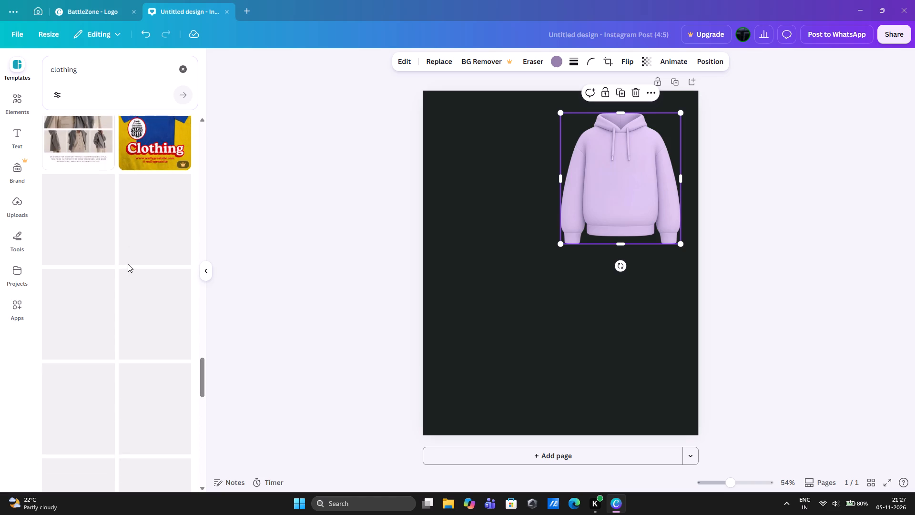
scroll(128, 264, right, 1)
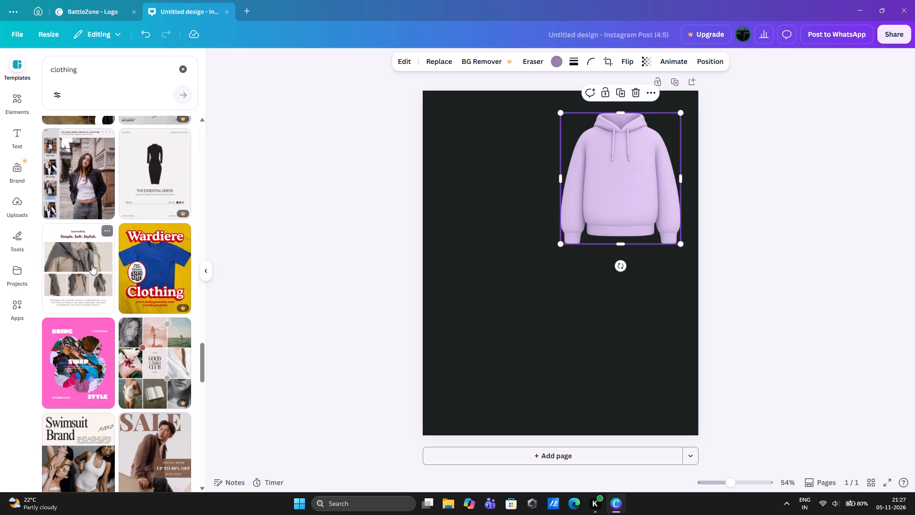
click(91, 264)
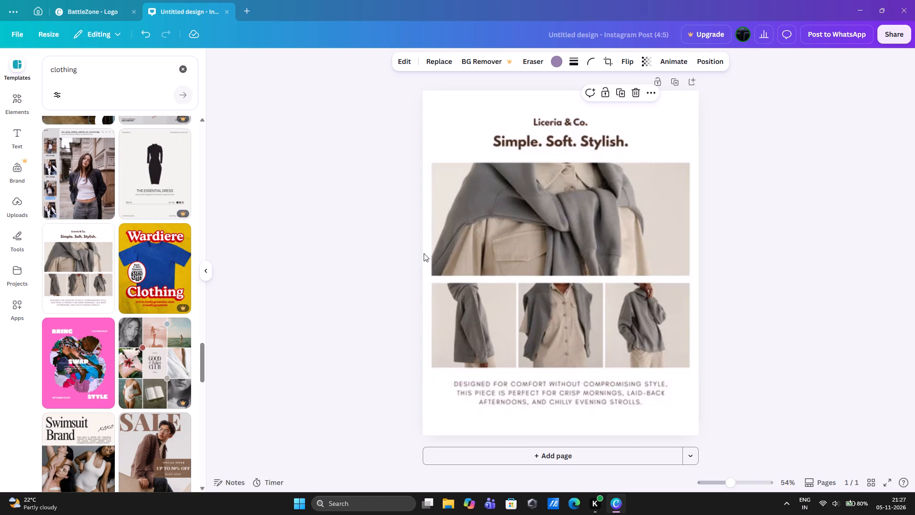
Search the elements library for "hoddie classic" and browse the graphics, photos and other results for hoodie imagery.
click(547, 232)
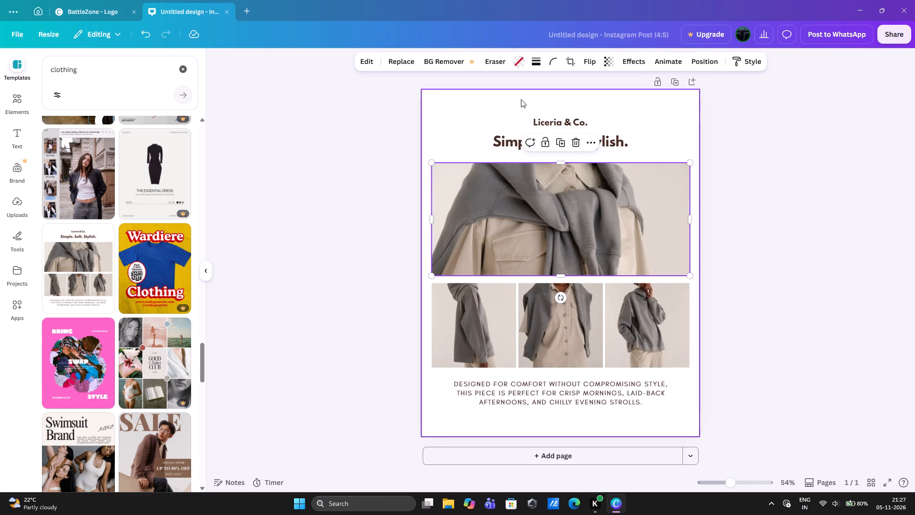
click(20, 102)
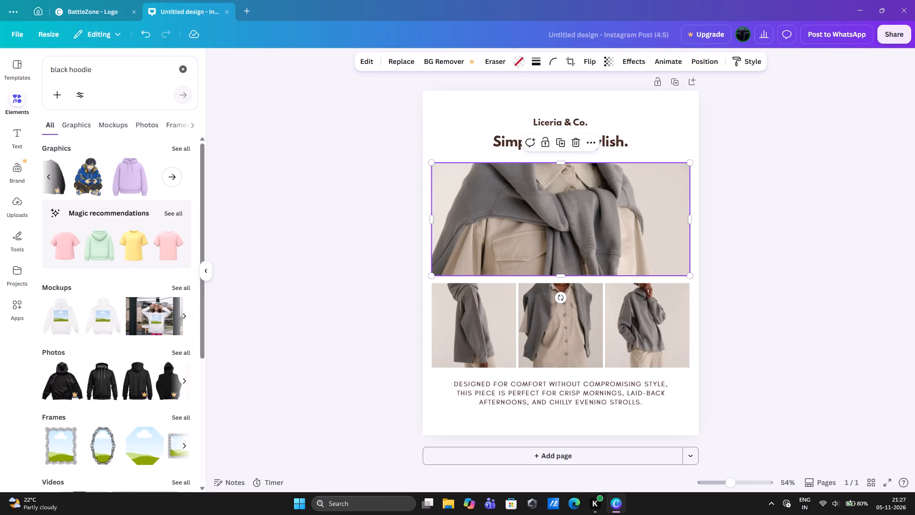
click(102, 72)
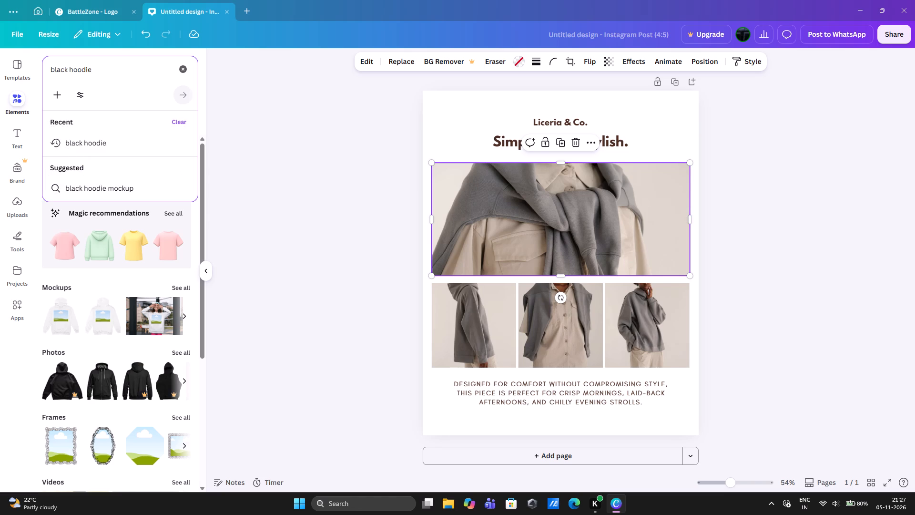
key(BackSpace)
key(BackSpace)
key(BackSpace)
key(BackSpace)
key(BackSpace)
key(BackSpace)
key(BackSpace)
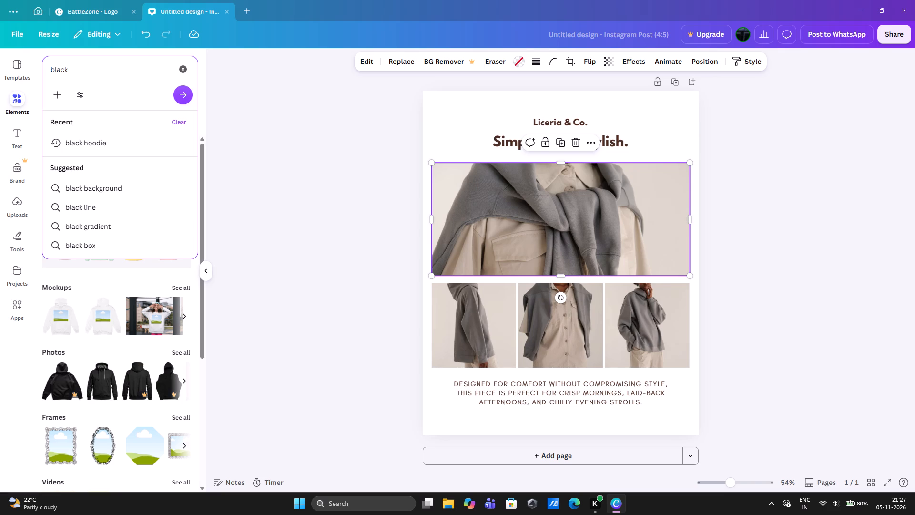
key(space)
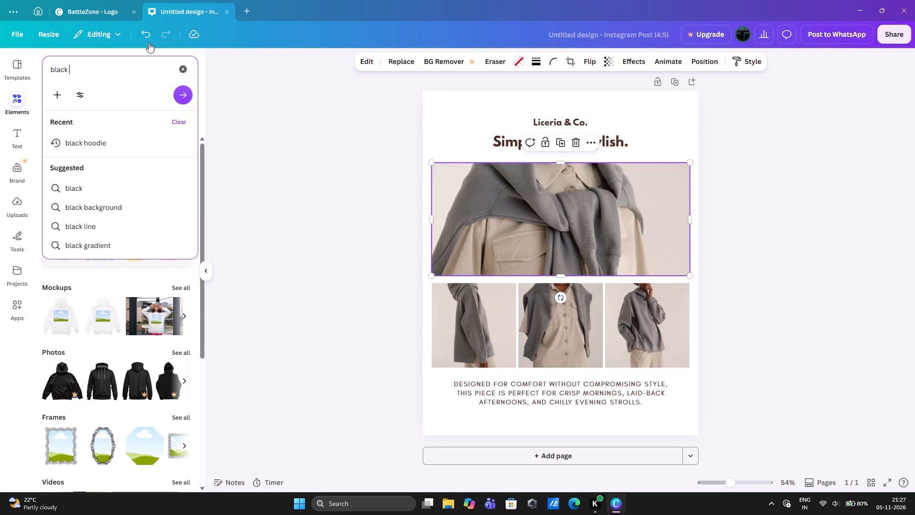
key(BackSpace)
key(BackSpace)
key(BackSpace)
key(BackSpace)
key(BackSpace)
key(BackSpace)
key(BackSpace)
key(BackSpace)
key(BackSpace)
key(BackSpace)
key(BackSpace)
key(BackSpace)
key(BackSpace)
key(BackSpace)
key(BackSpace)
key(BackSpace)
key(BackSpace)
key(BackSpace)
key(BackSpace)
key(BackSpace)
text(hodddie)
key(space)
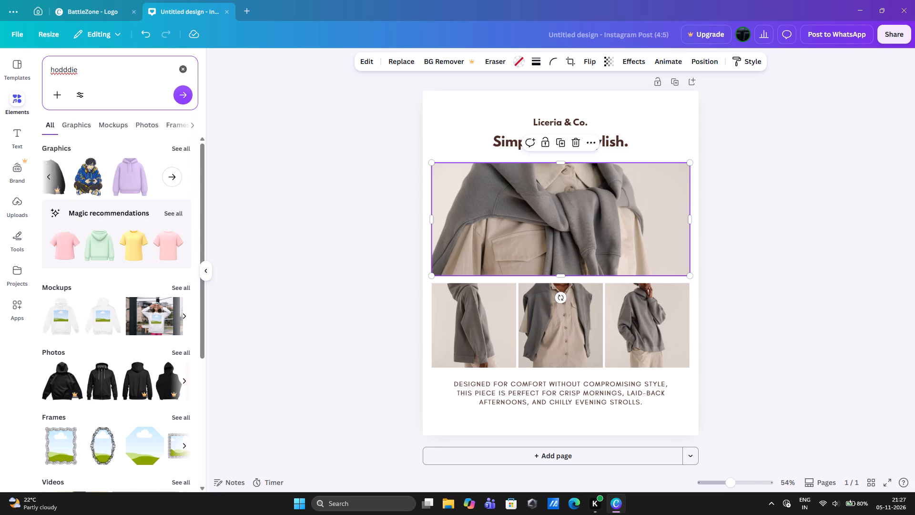
key(BackSpace)
key(BackSpace)
key(BackSpace)
key(BackSpace)
key(BackSpace)
text(die)
key(space)
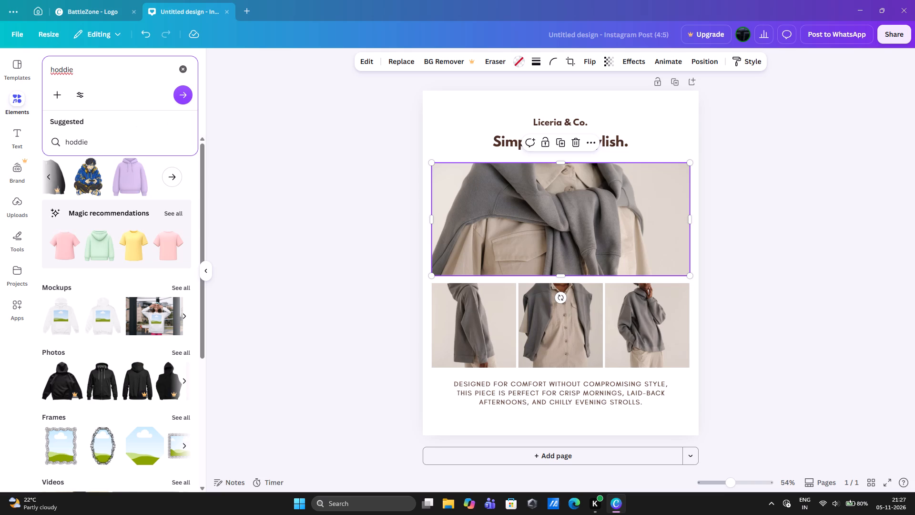
text(classic)
key(Return)
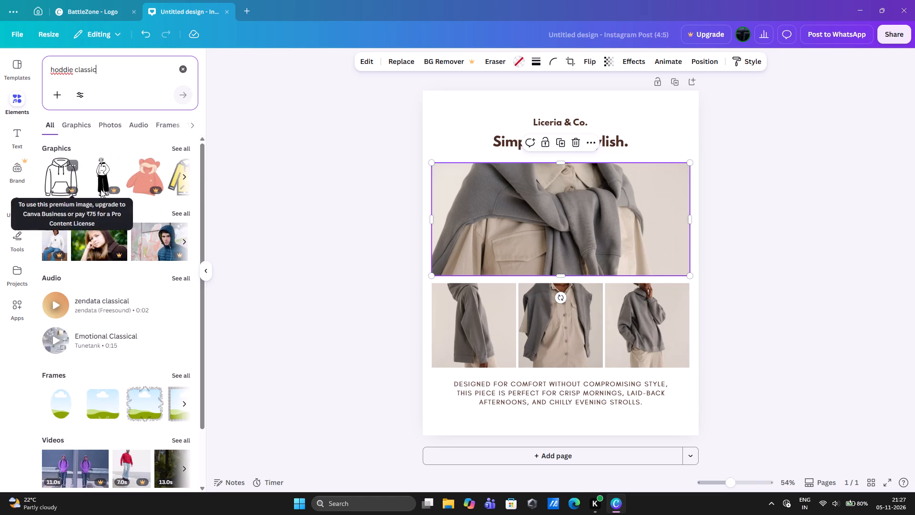
scroll(168, 178, left, 11)
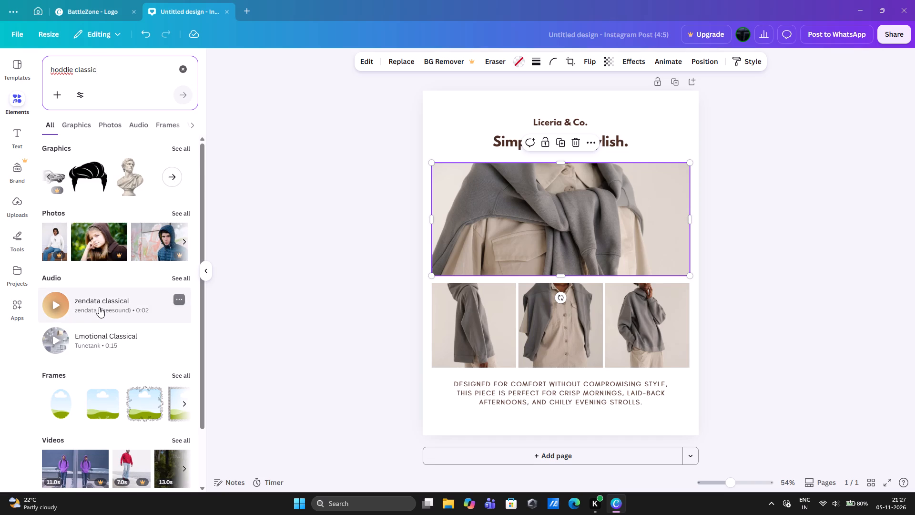
scroll(99, 307, down, 6)
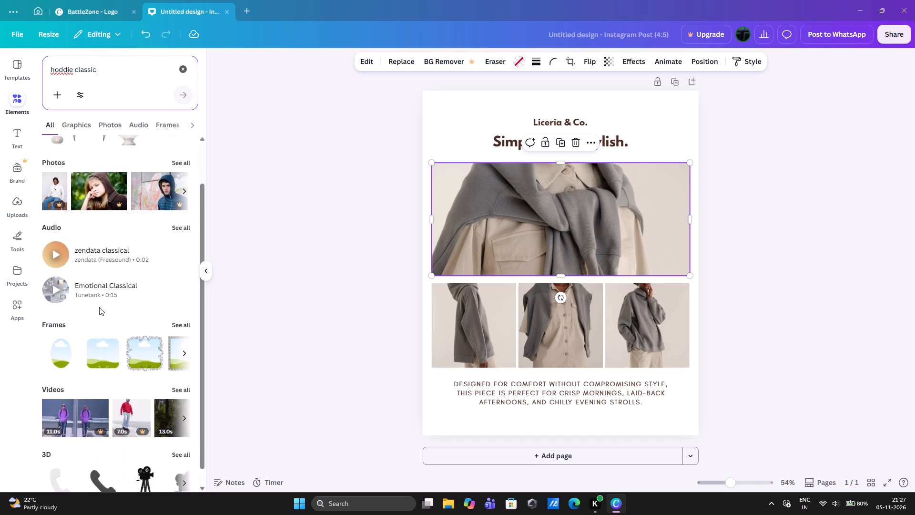
scroll(99, 307, down, 1)
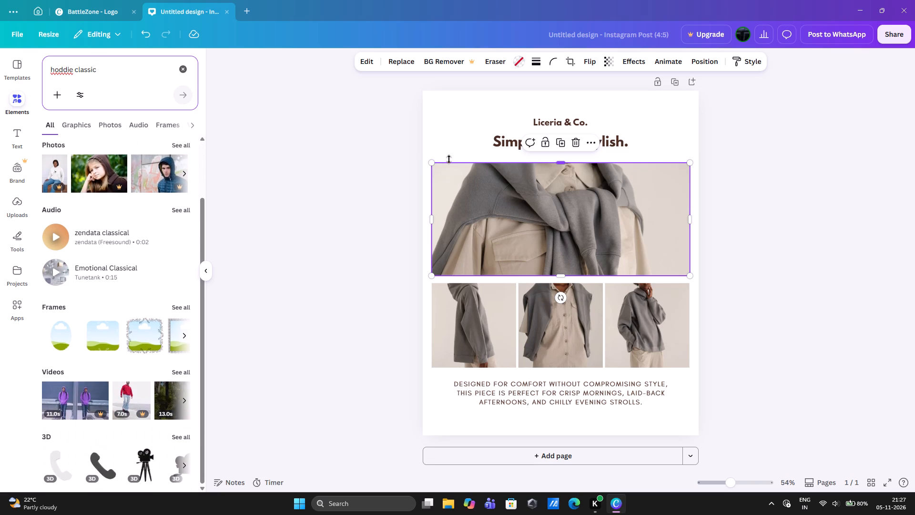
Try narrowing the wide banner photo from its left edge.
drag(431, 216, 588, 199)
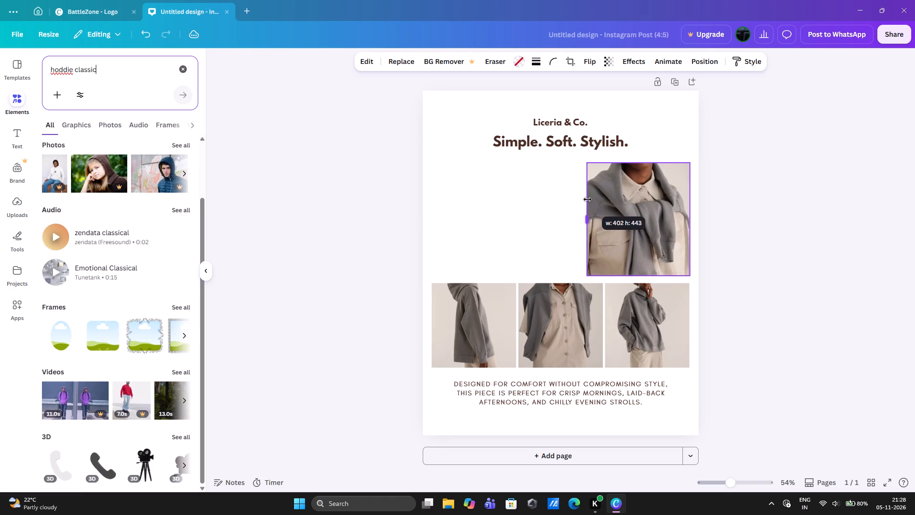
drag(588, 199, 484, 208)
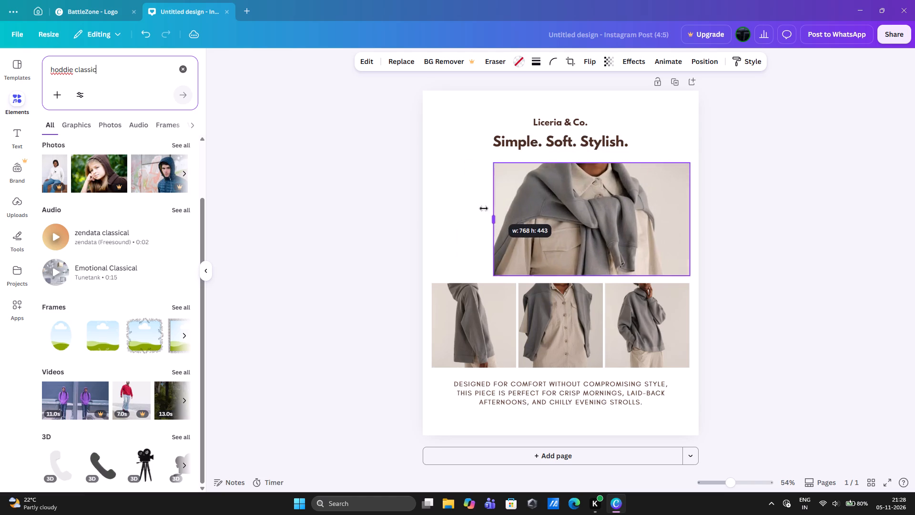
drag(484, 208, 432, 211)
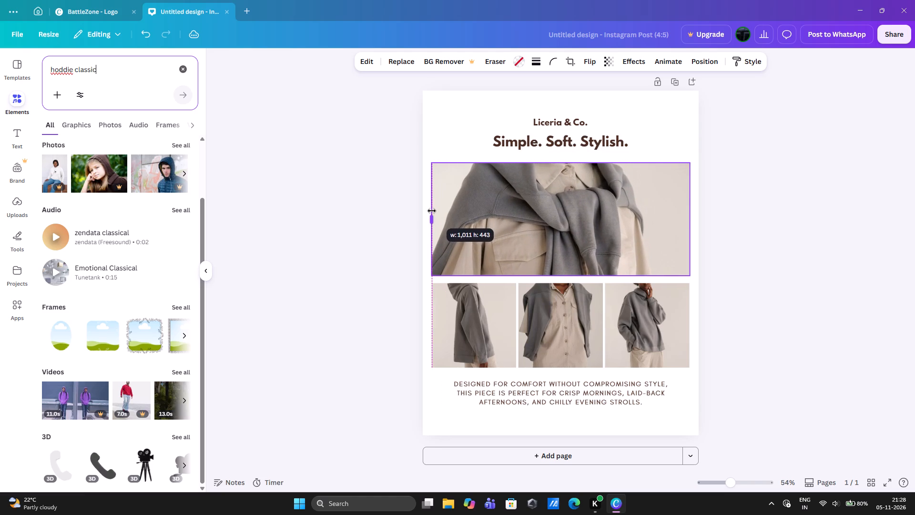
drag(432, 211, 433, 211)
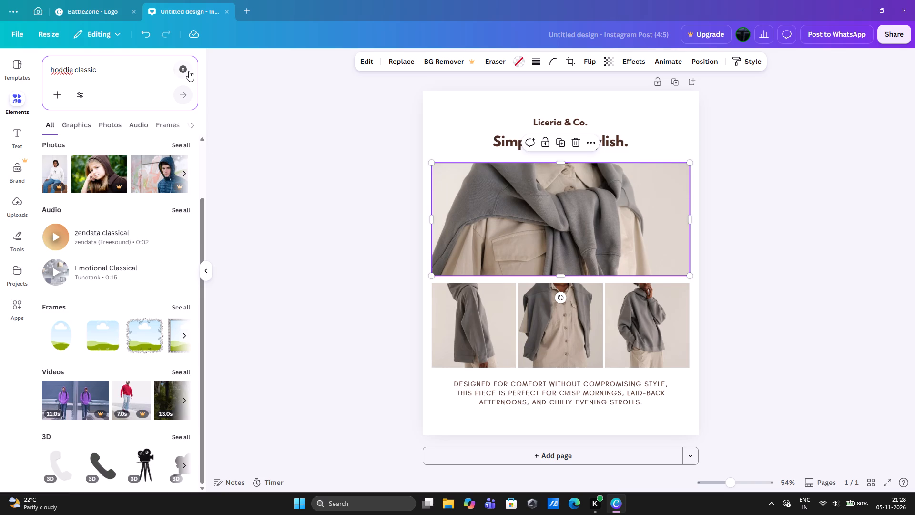
Search the elements library for "fashion design" and browse the results across the different element types.
click(182, 70)
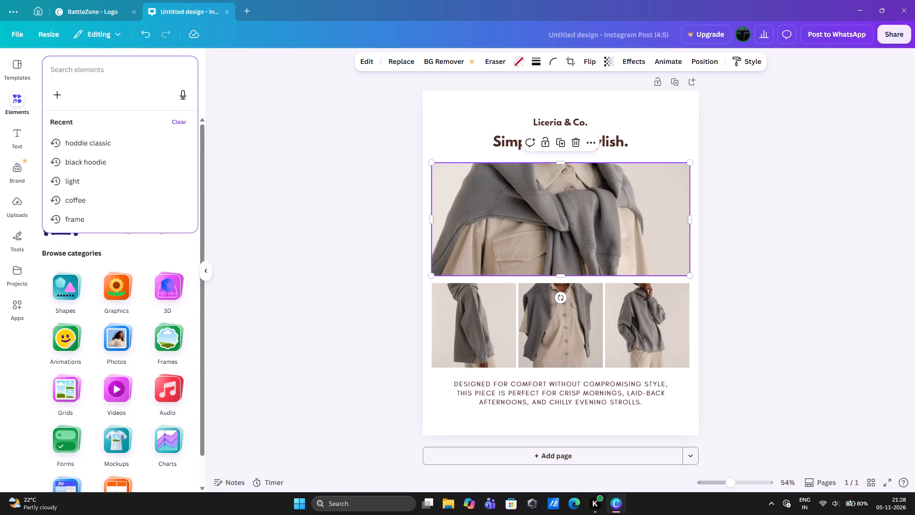
text(fashion)
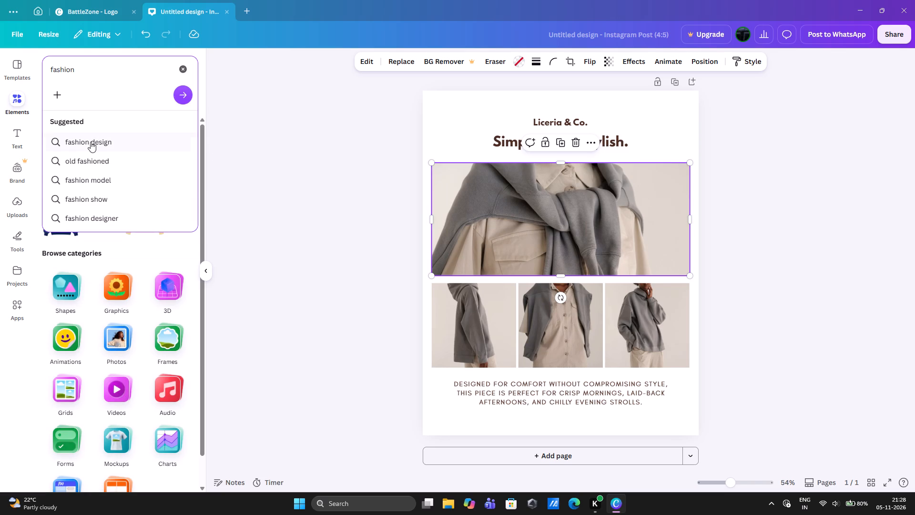
click(91, 142)
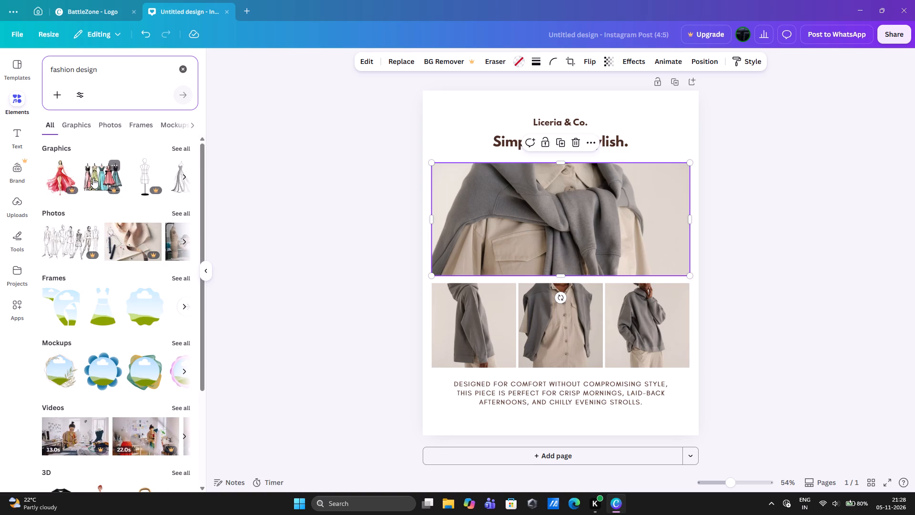
scroll(93, 178, down, 1)
drag(142, 199, 133, 193)
scroll(133, 193, left, 3)
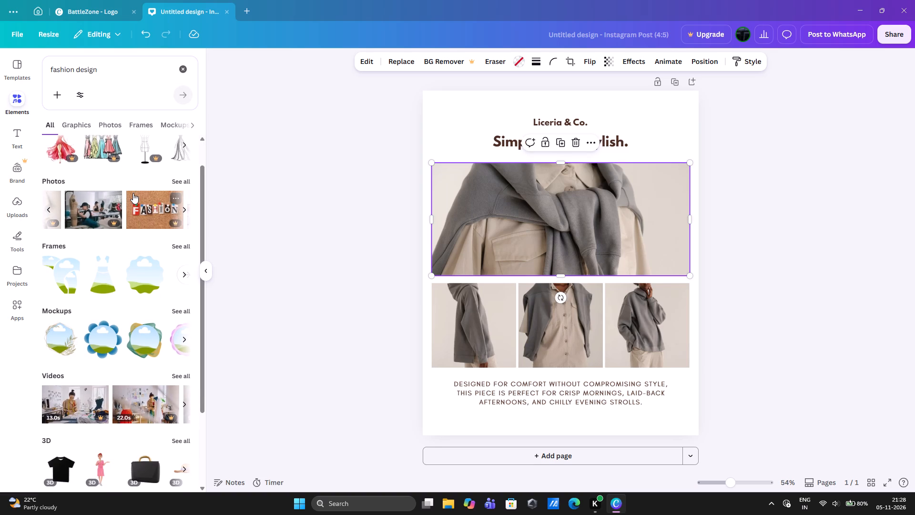
scroll(133, 193, left, 8)
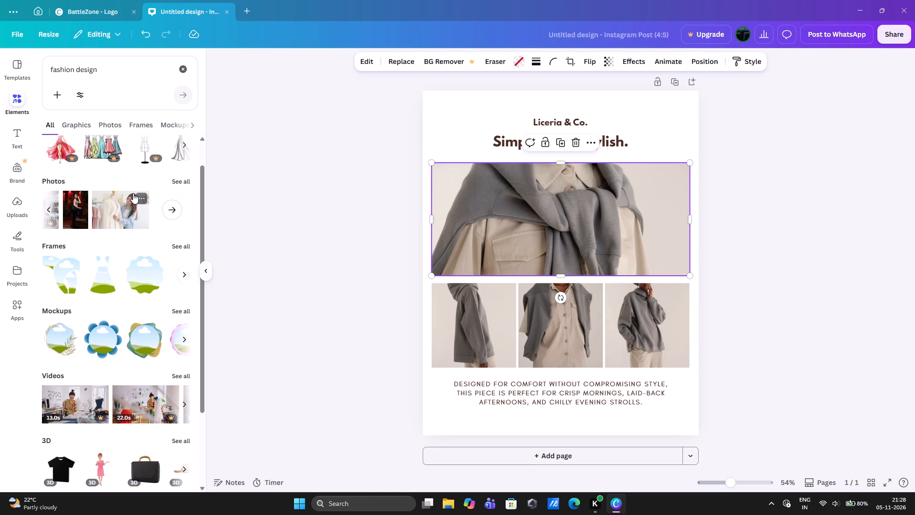
scroll(131, 263, down, 4)
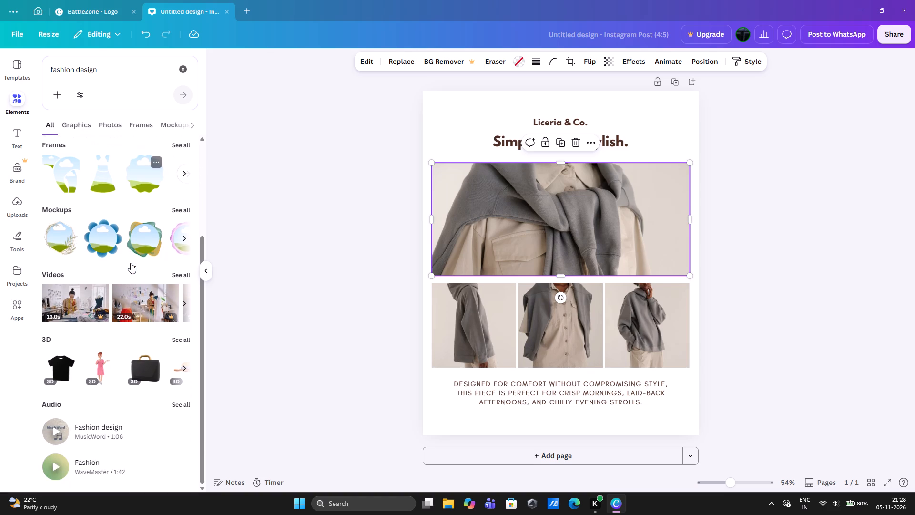
scroll(131, 263, down, 3)
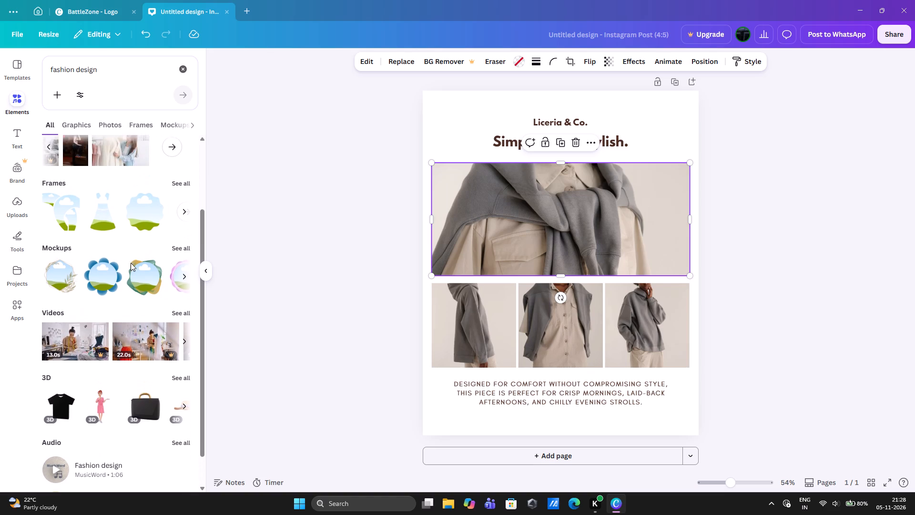
scroll(101, 218, up, 3)
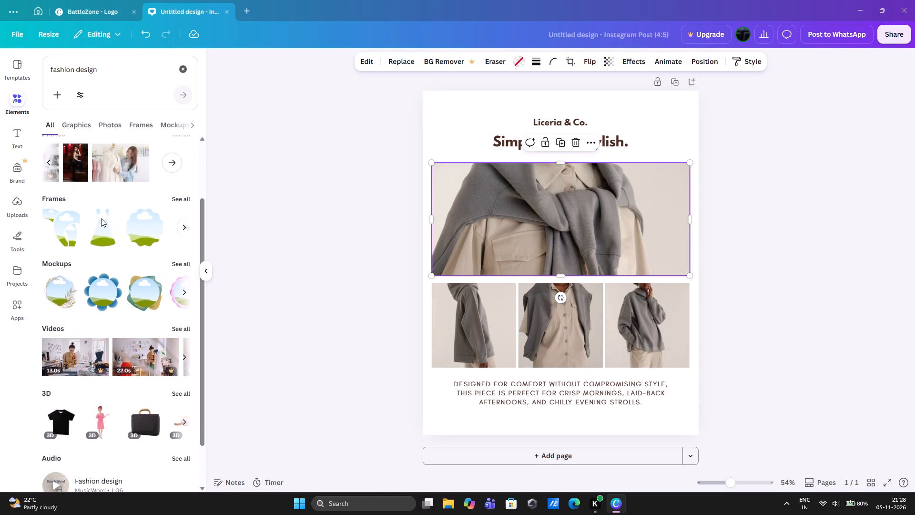
scroll(101, 218, up, 3)
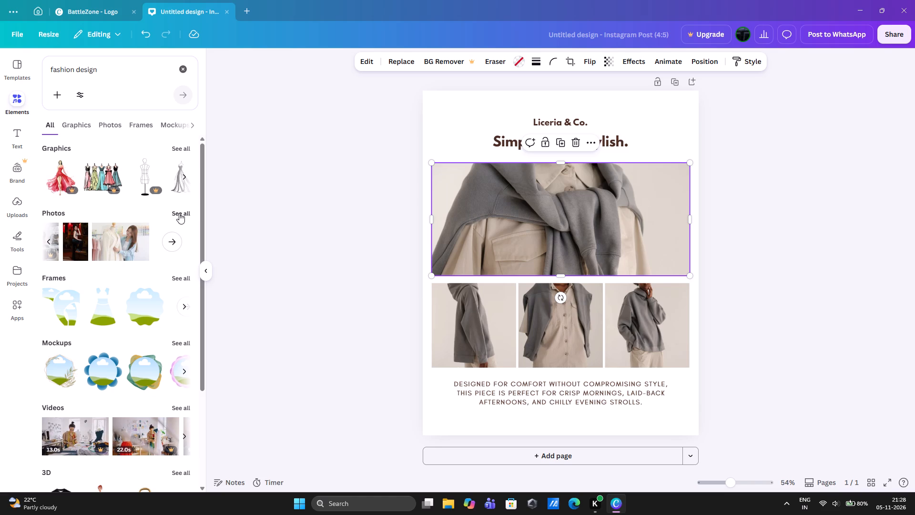
Browse all the "fashion design" photos and add the street photo of the woman in a black beret to the page.
click(179, 213)
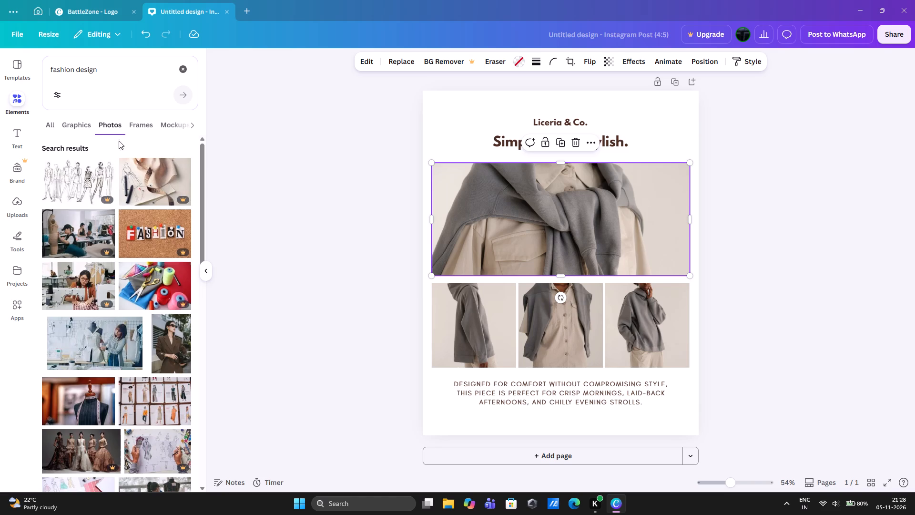
scroll(113, 253, down, 2)
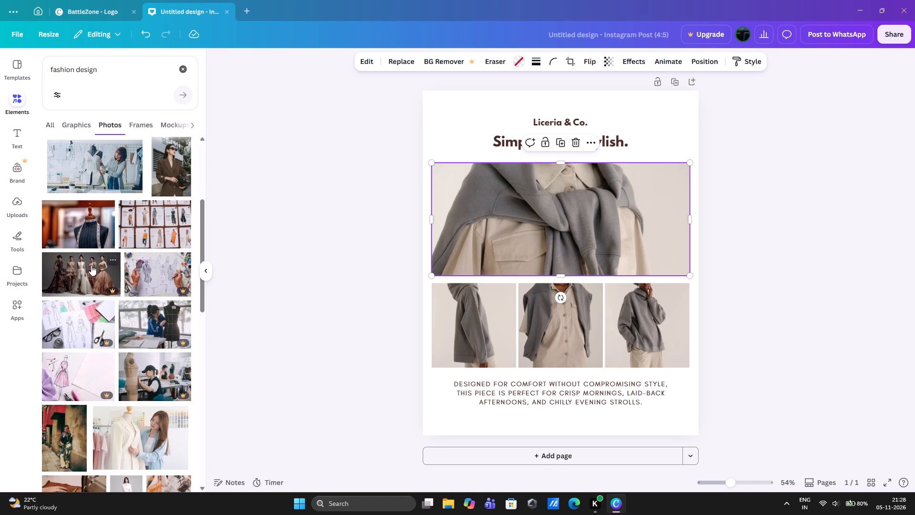
scroll(91, 265, down, 4)
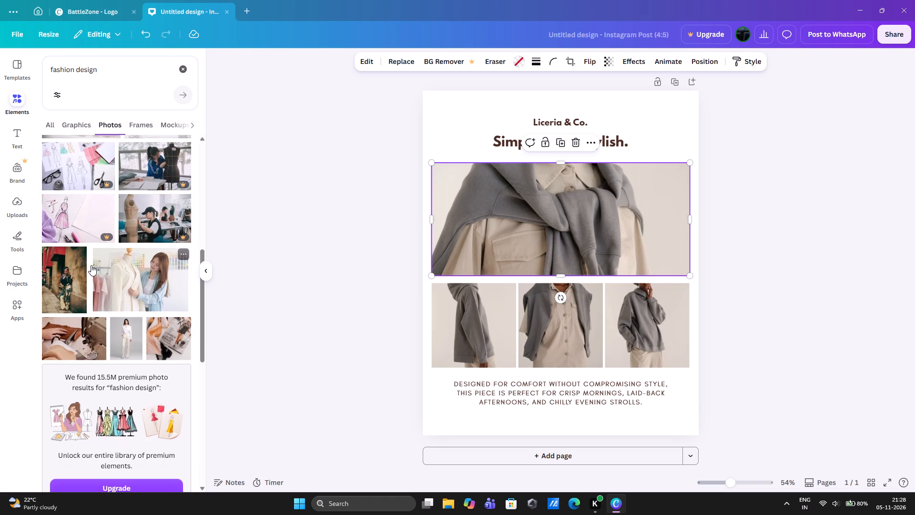
click(68, 272)
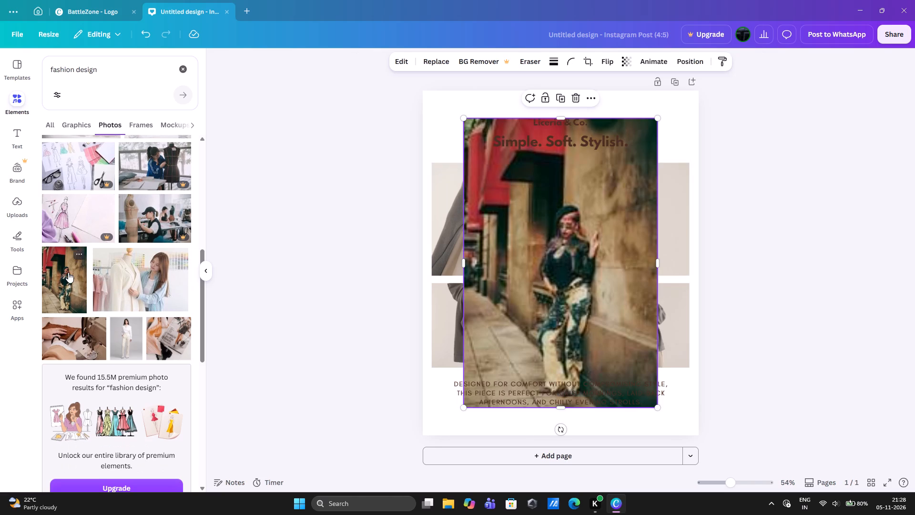
Crop the black-beret street photo to the banner's height and widen it to cover most of the wide banner.
click(464, 261)
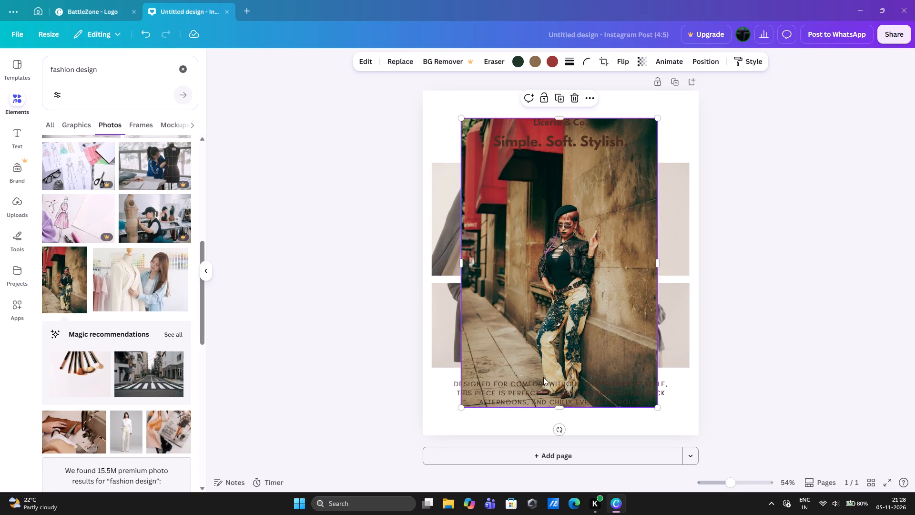
drag(558, 406, 539, 282)
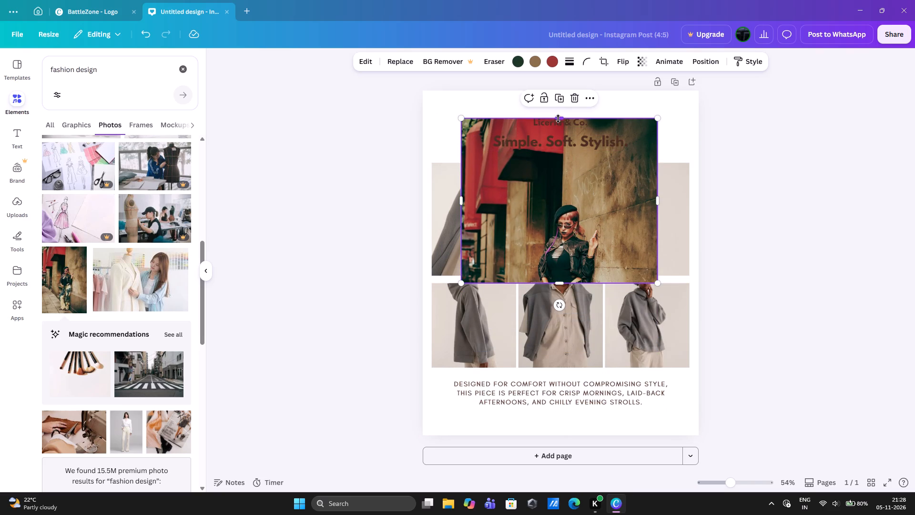
drag(558, 119, 564, 161)
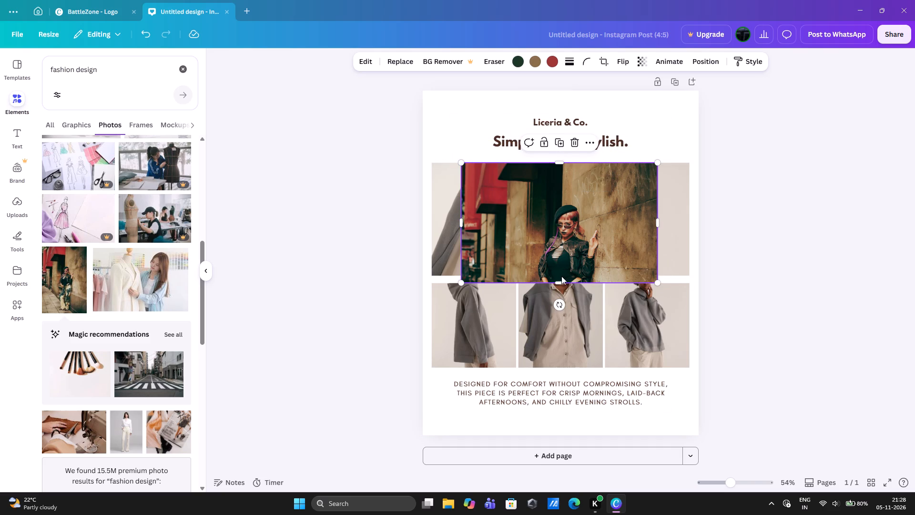
drag(559, 279, 558, 272)
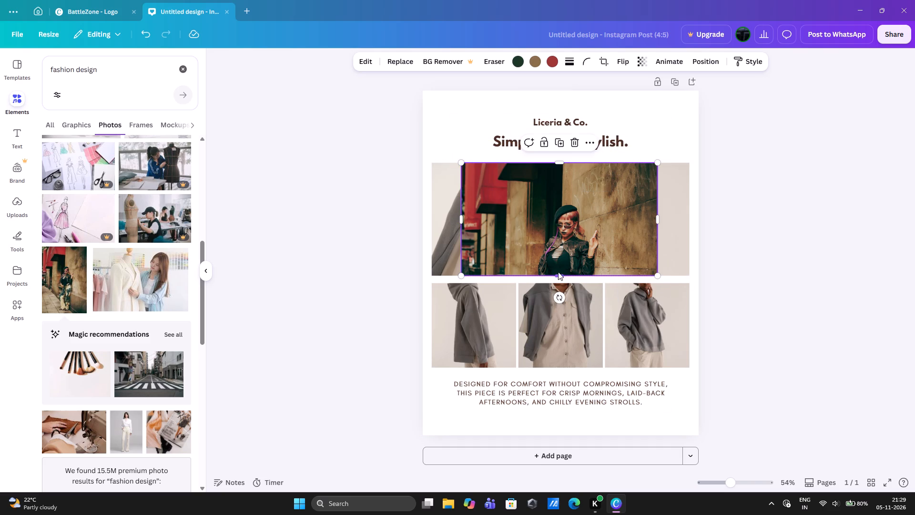
drag(657, 216, 660, 216)
drag(660, 216, 673, 214)
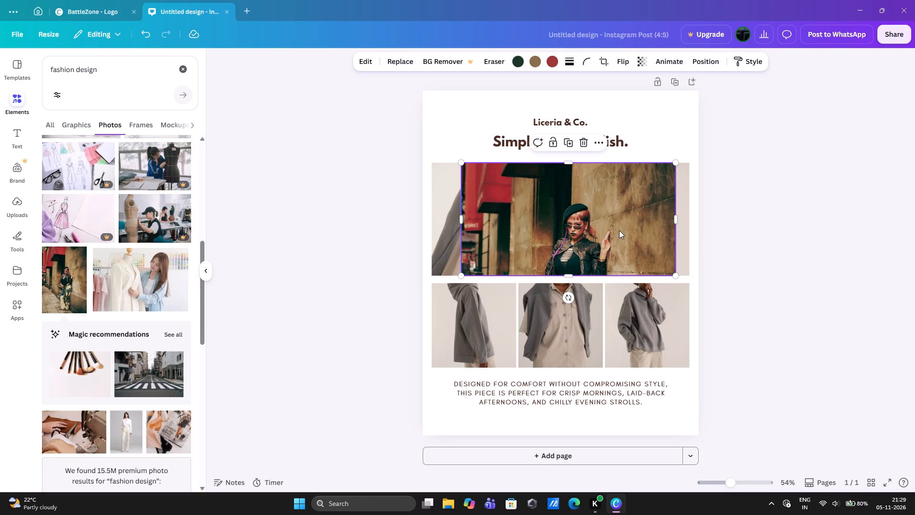
Place the black-beret photo in the wide banner frame and position the banner between the heading and the lower photo row.
drag(619, 230, 617, 212)
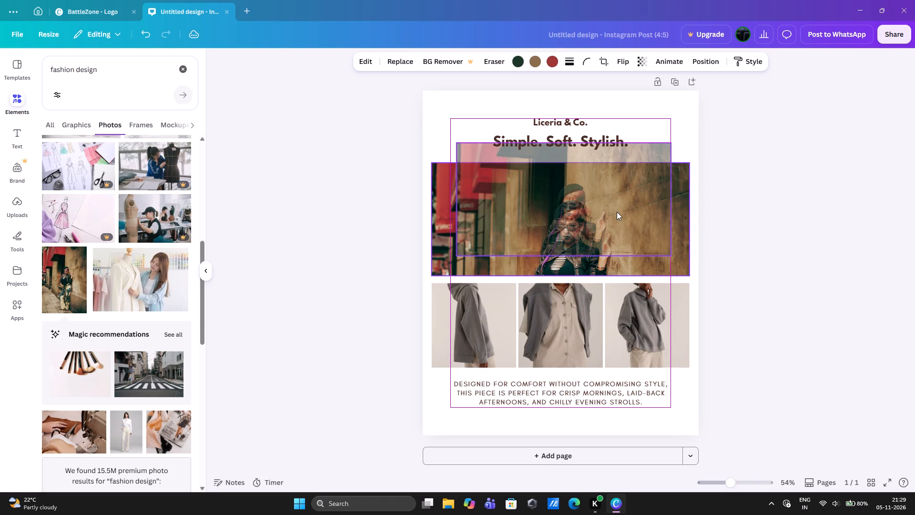
drag(595, 243, 595, 220)
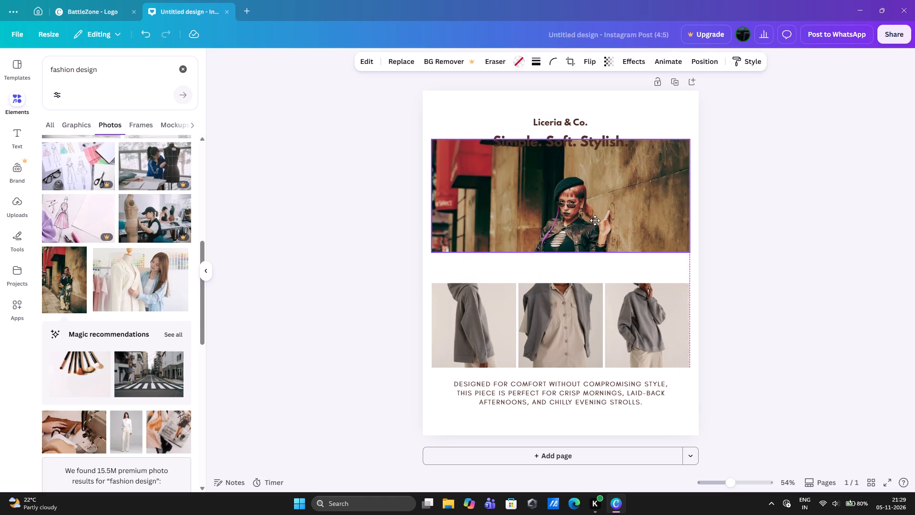
drag(595, 220, 598, 239)
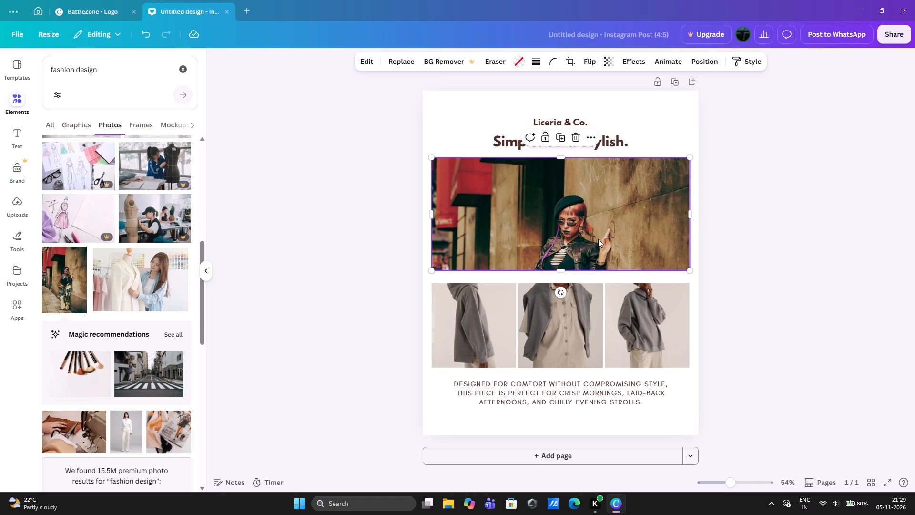
Nudge the beret banner photo slightly down, closer to the row of three jacket photos.
click(598, 239)
click(587, 224)
scroll(561, 189, down, 2)
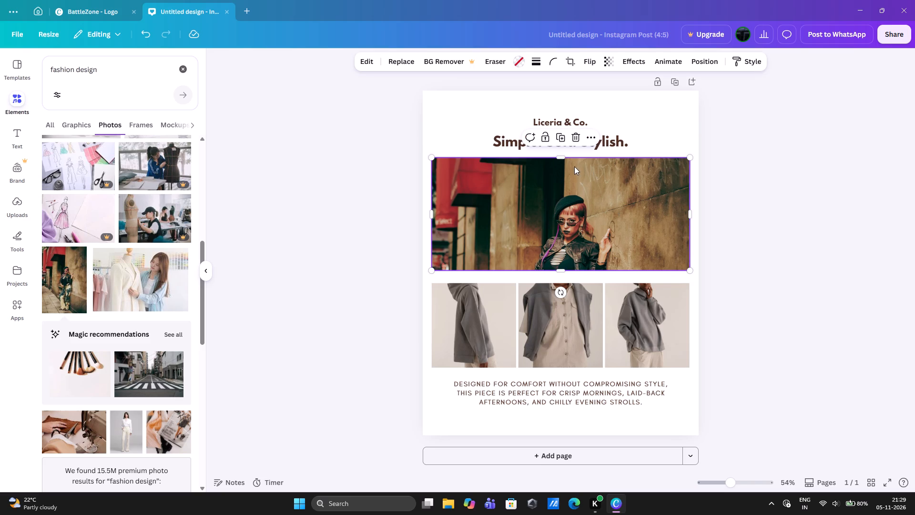
click(574, 166)
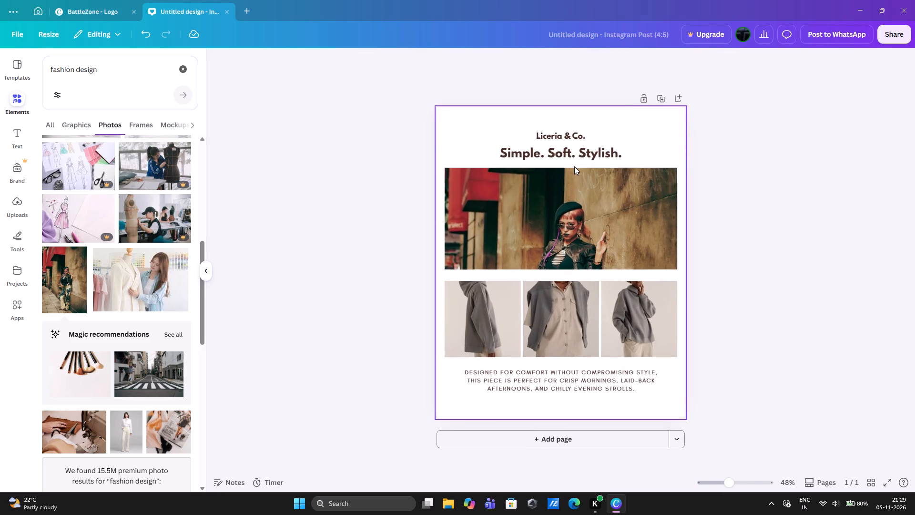
click(572, 187)
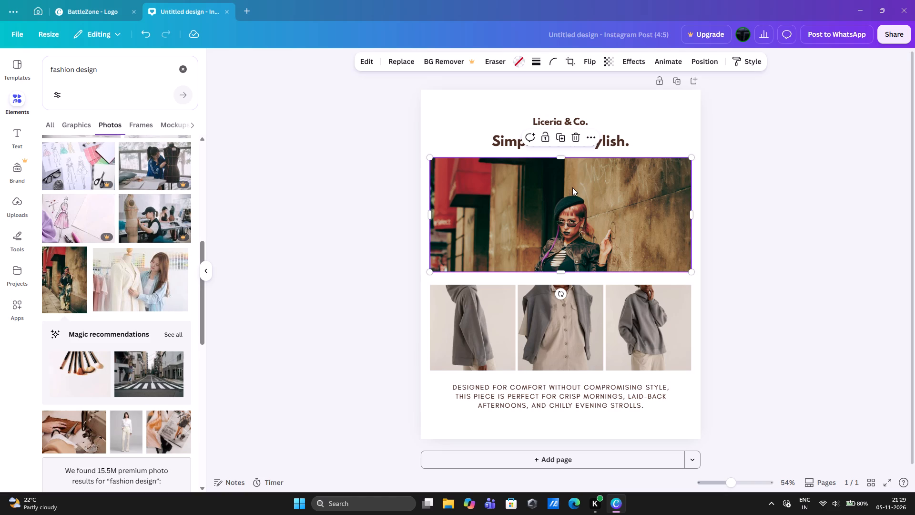
click(591, 139)
click(556, 218)
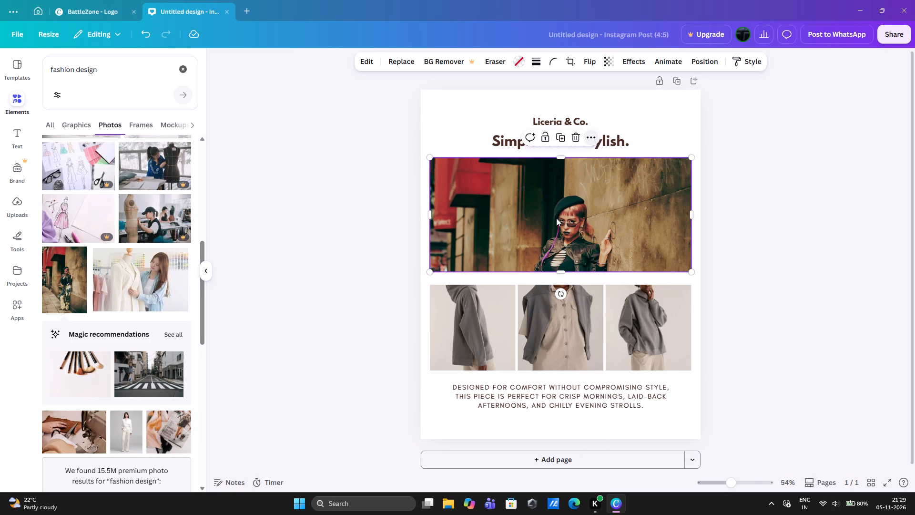
double_click(556, 218)
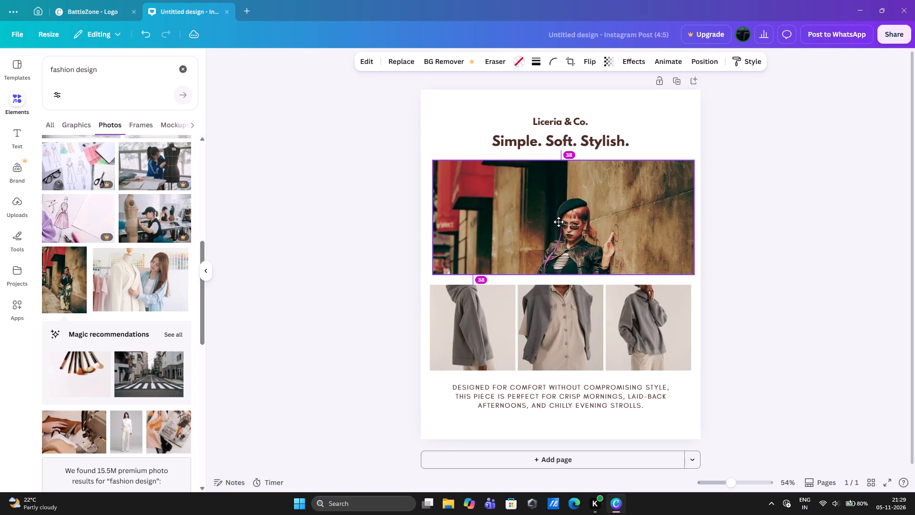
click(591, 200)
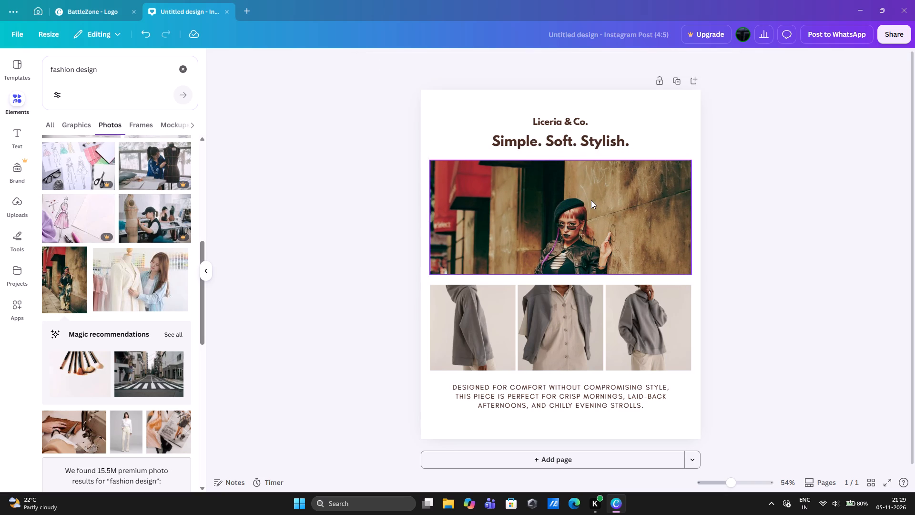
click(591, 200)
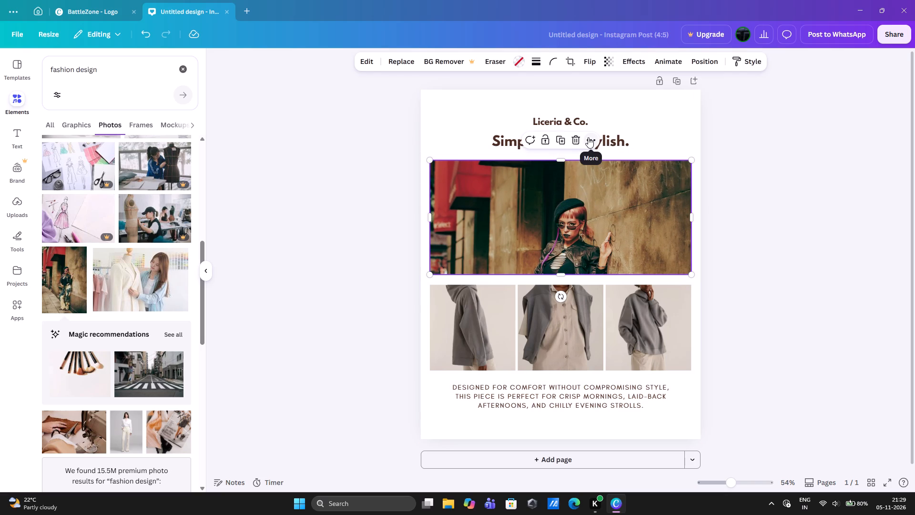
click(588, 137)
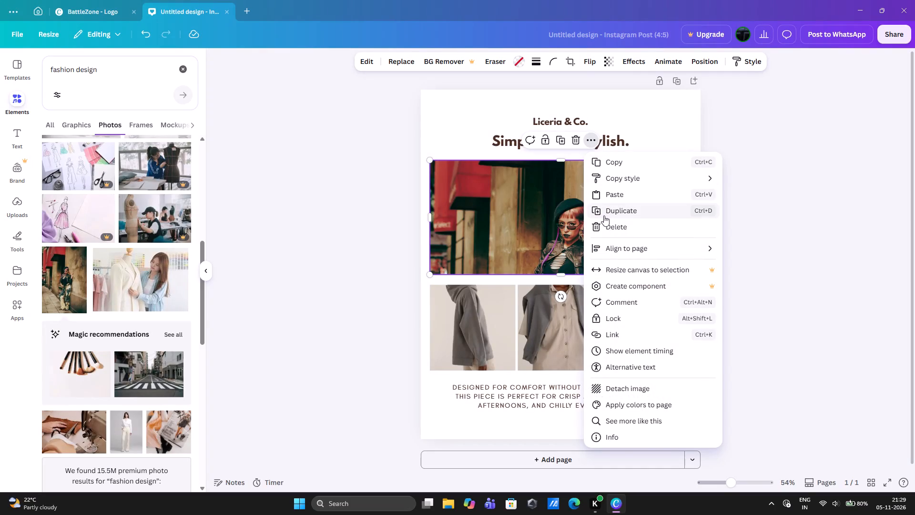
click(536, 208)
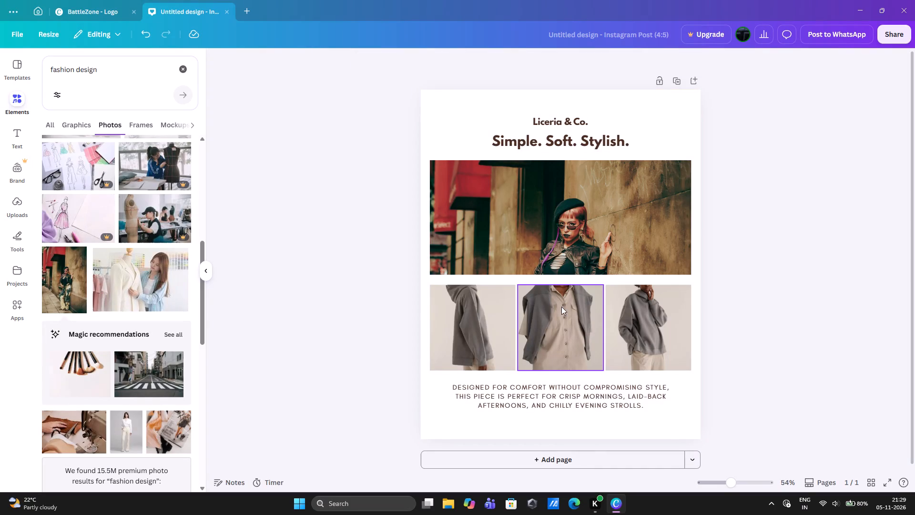
Browse further through the "fashion design" photos and add the portrait of the woman in a black off-shoulder dress to the page.
click(561, 307)
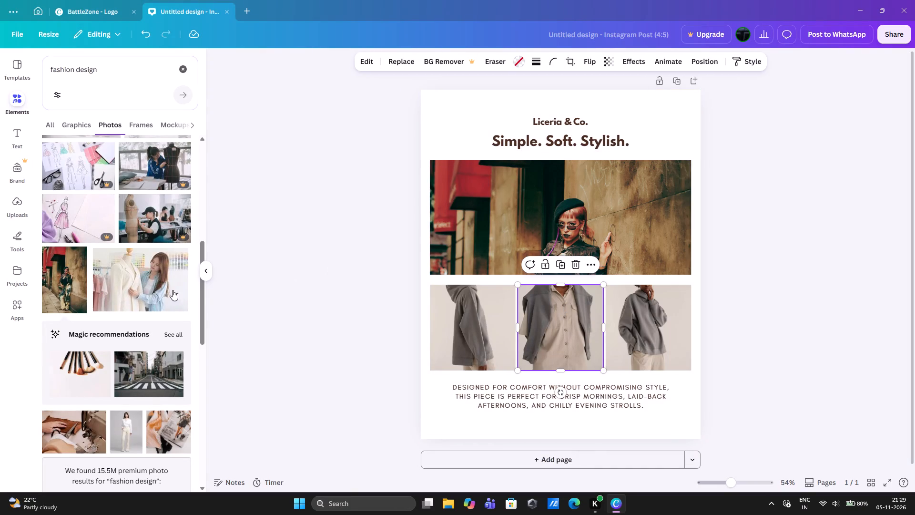
scroll(137, 294, down, 3)
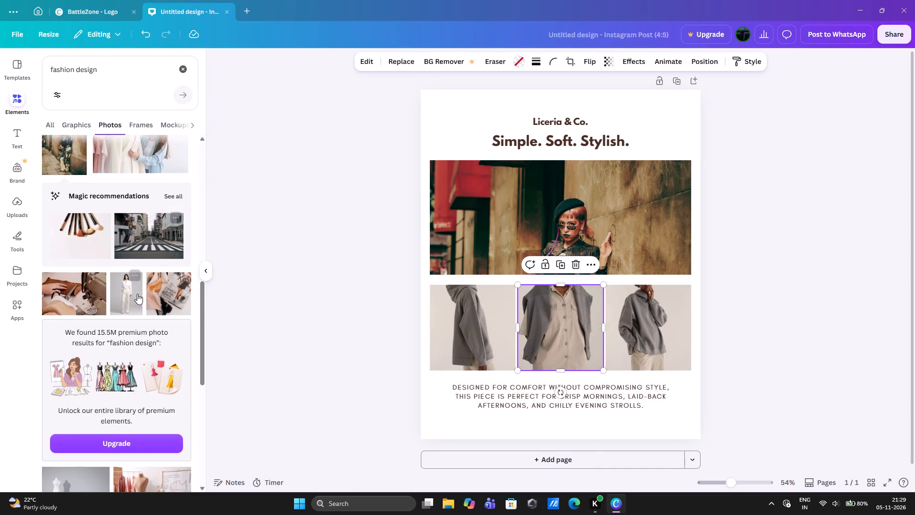
scroll(137, 294, down, 3)
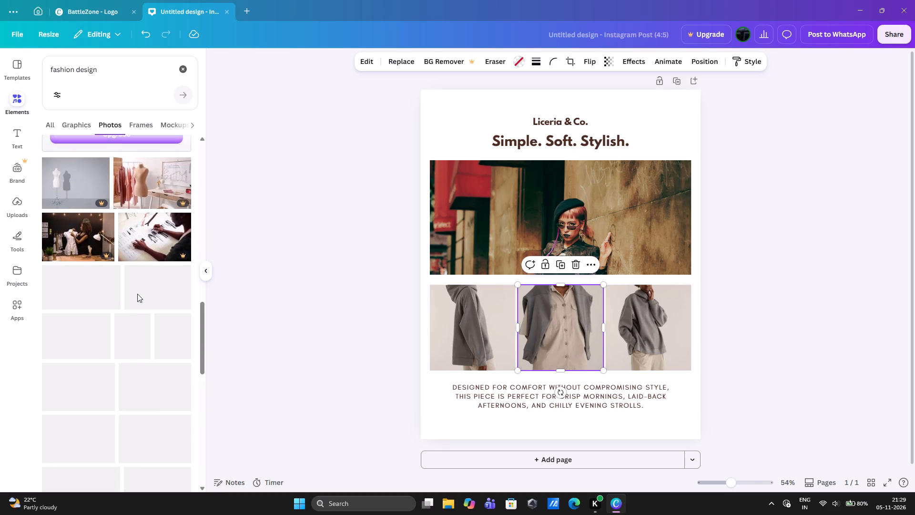
scroll(137, 294, down, 1)
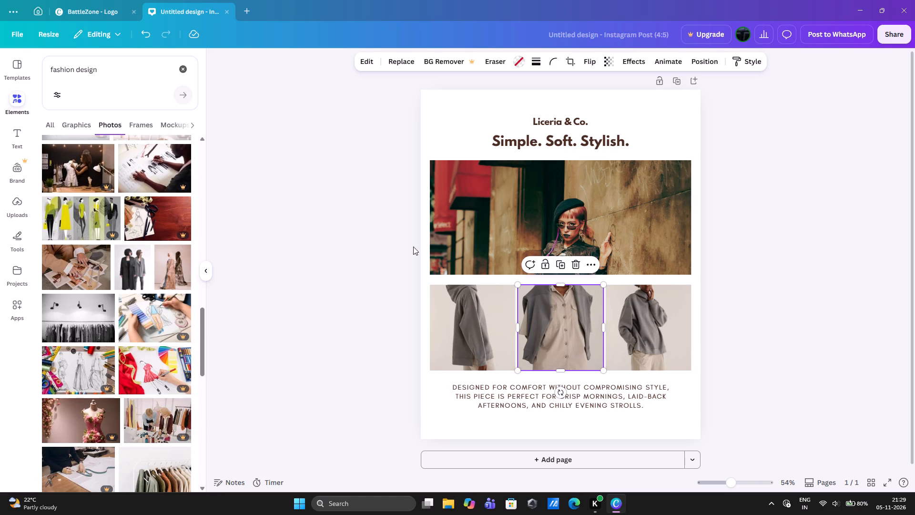
scroll(92, 250, down, 3)
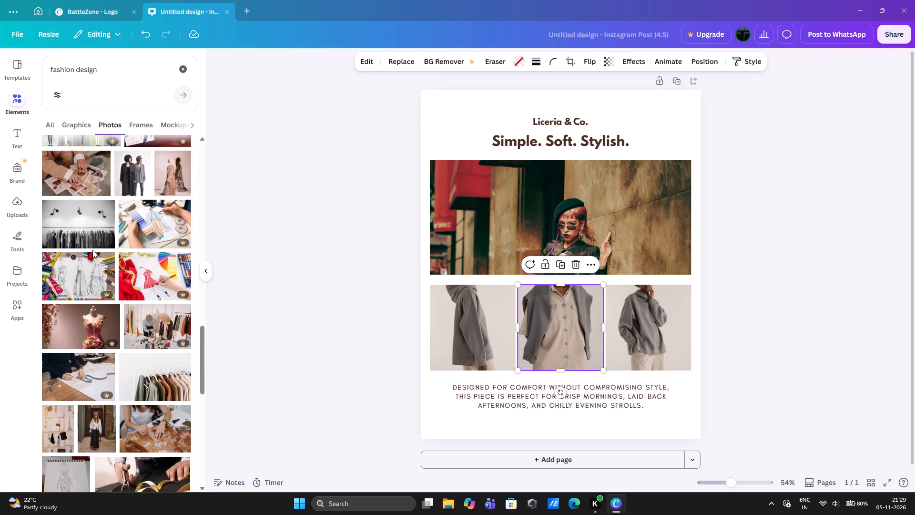
scroll(92, 250, down, 2)
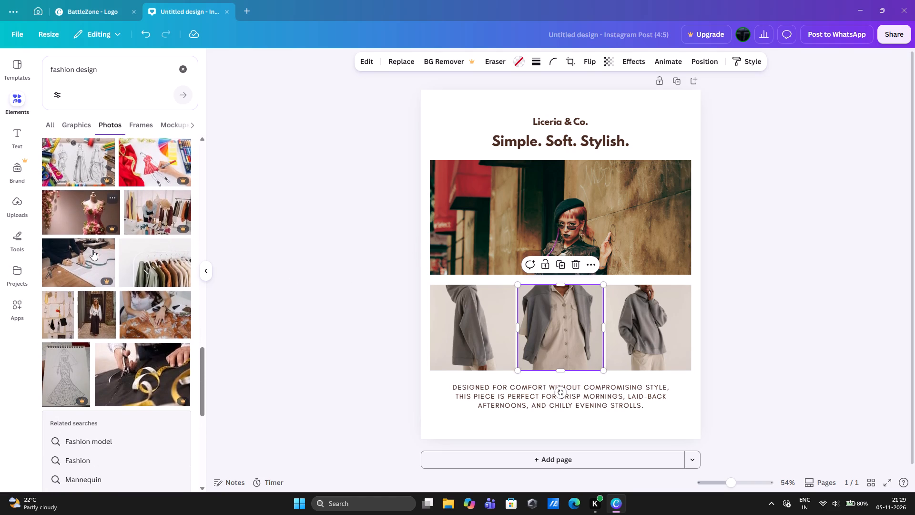
scroll(92, 250, down, 3)
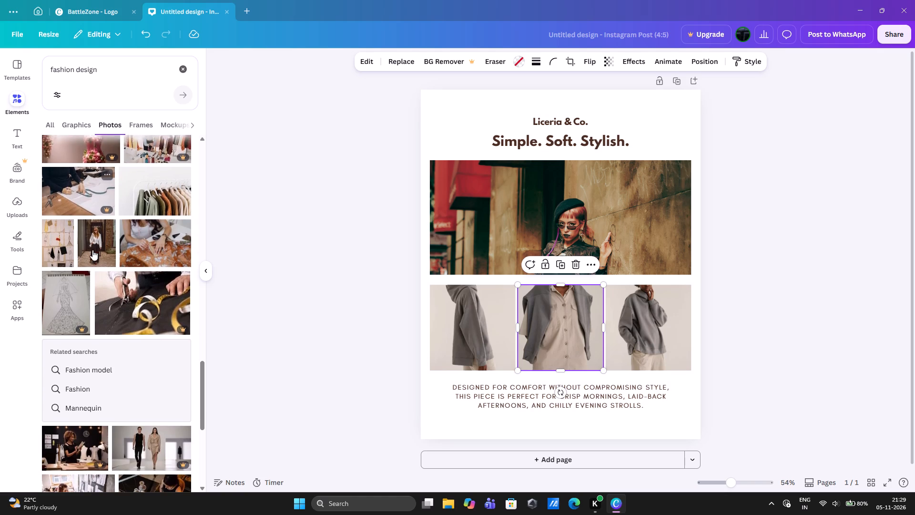
scroll(92, 250, down, 5)
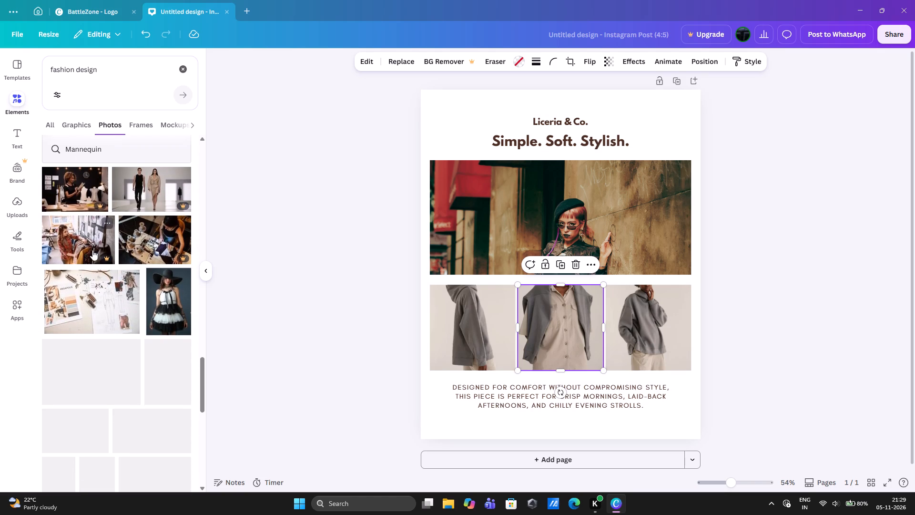
scroll(92, 250, down, 3)
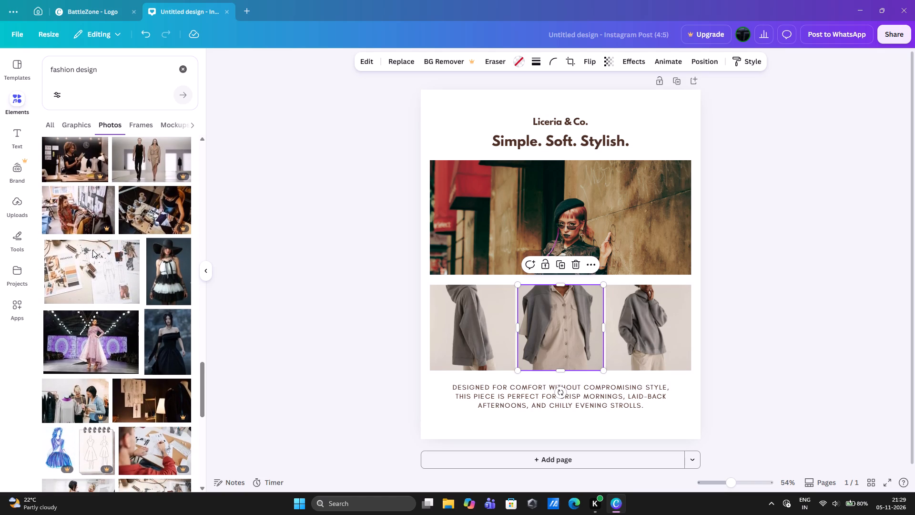
scroll(92, 250, down, 4)
scroll(92, 250, up, 4)
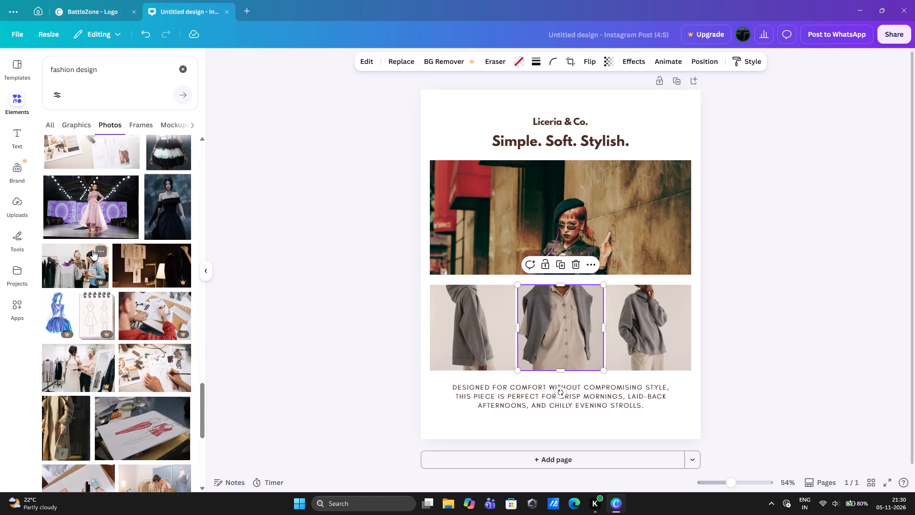
click(164, 216)
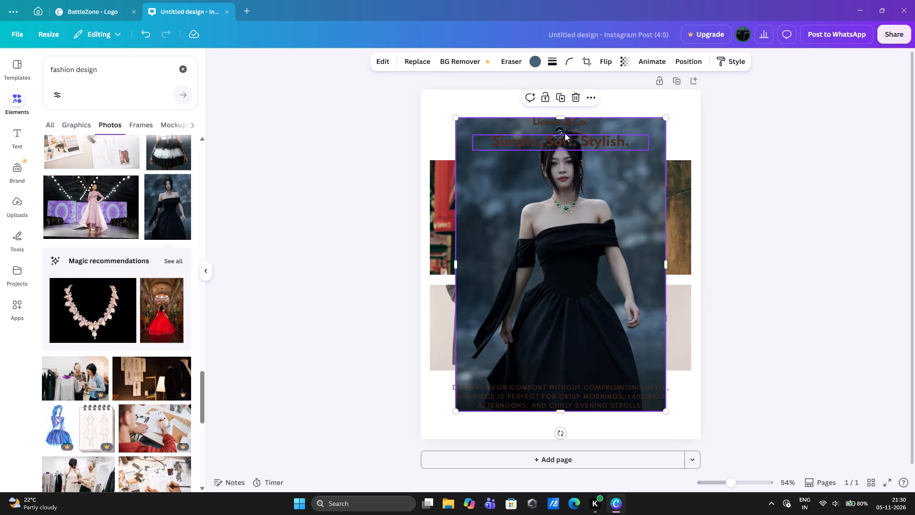
Crop the black off-shoulder dress portrait at top and bottom to a wide strip around the bodice and place it in the wide banner frame.
drag(559, 119, 559, 134)
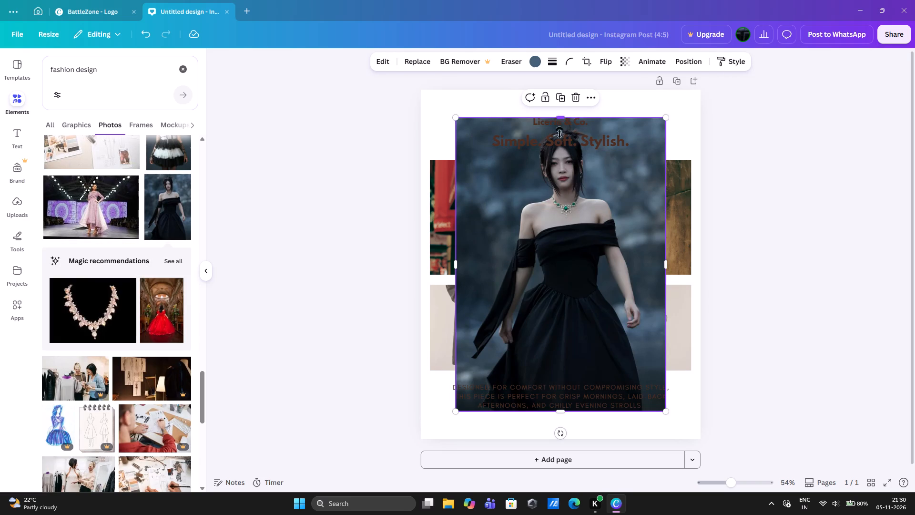
drag(559, 134, 575, 197)
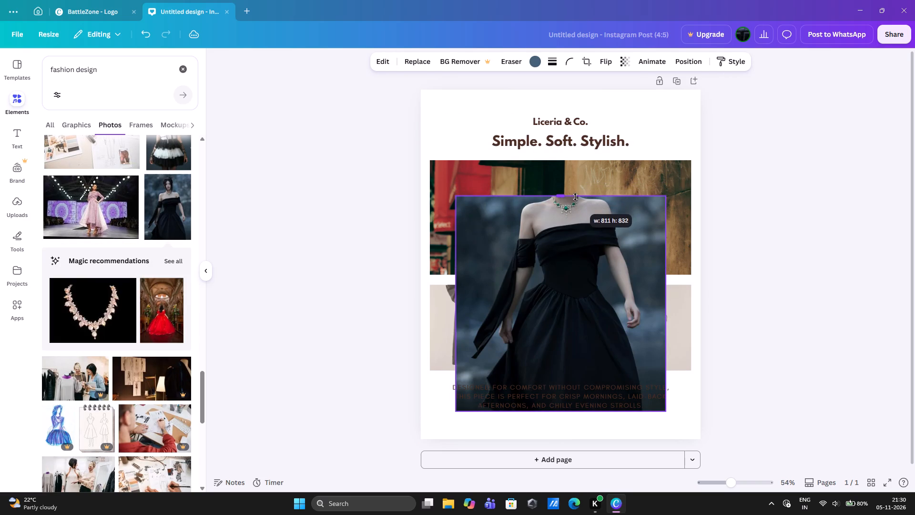
drag(575, 197, 576, 194)
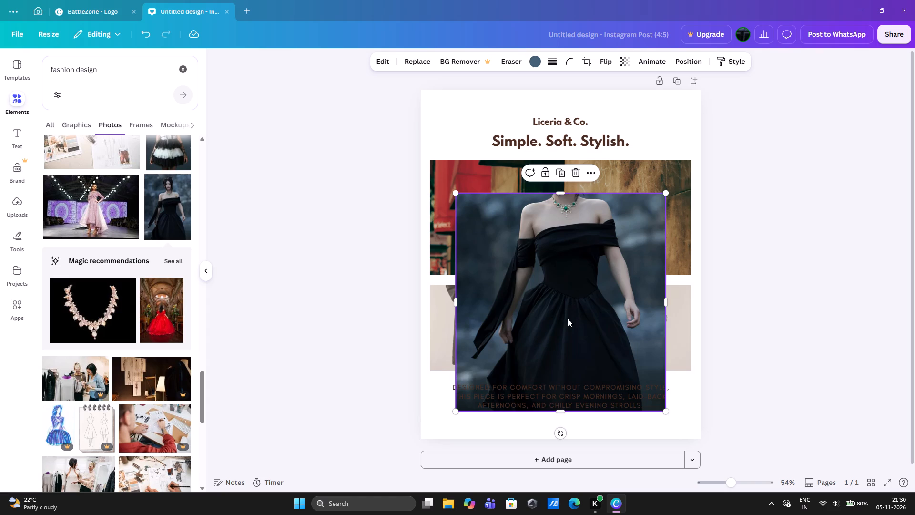
drag(558, 411, 558, 411)
drag(558, 411, 561, 315)
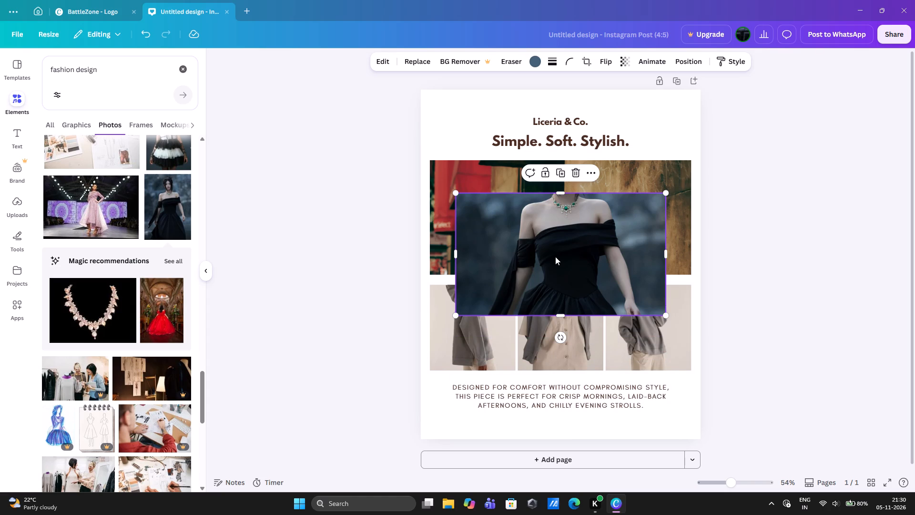
drag(555, 257, 554, 237)
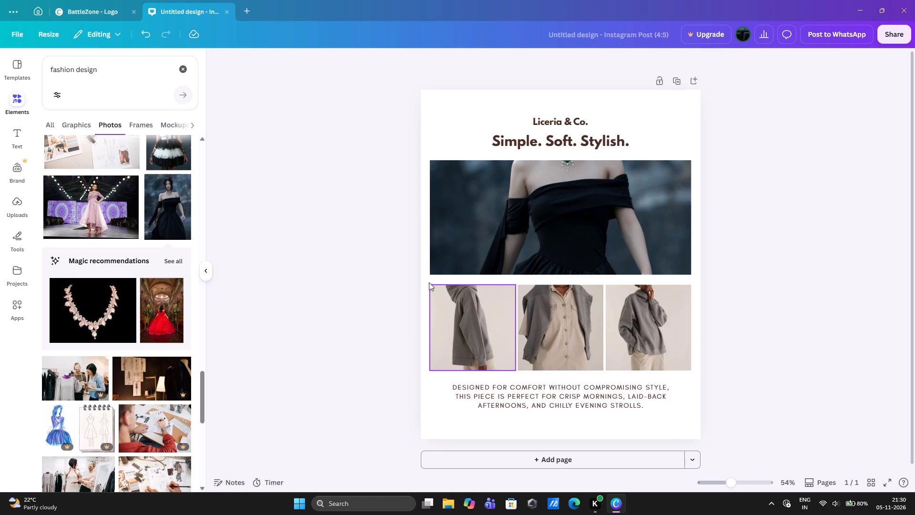
Browse the remaining "fashion design" photos and search the elements for "black off shouder dress" instead.
scroll(119, 234, down, 2)
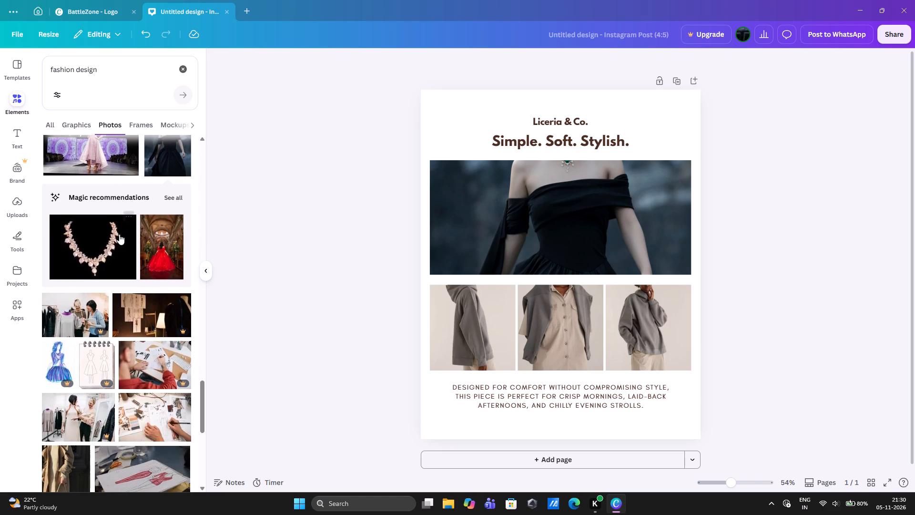
scroll(103, 247, down, 2)
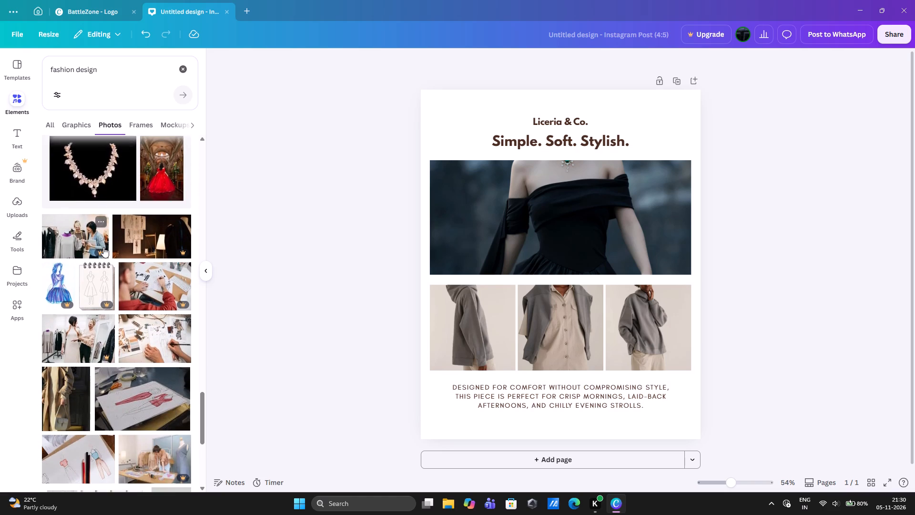
scroll(103, 247, down, 7)
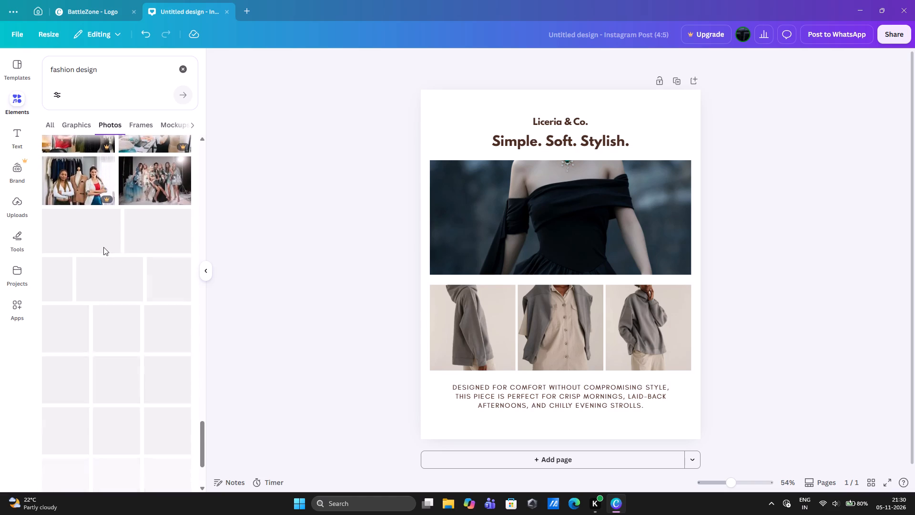
scroll(103, 247, down, 1)
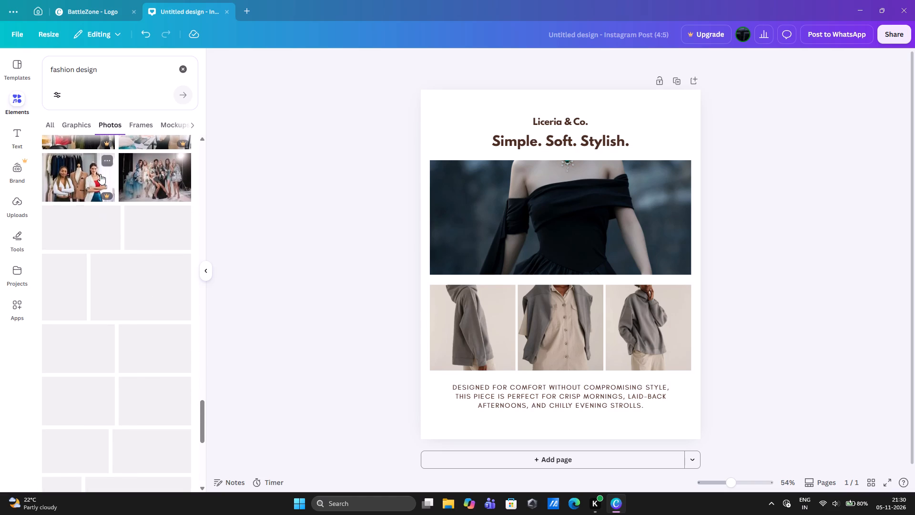
click(184, 68)
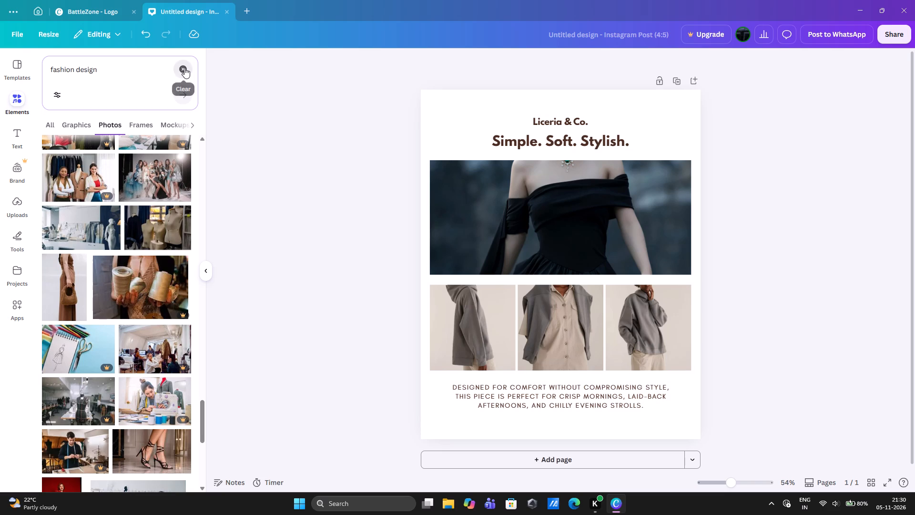
key(b)
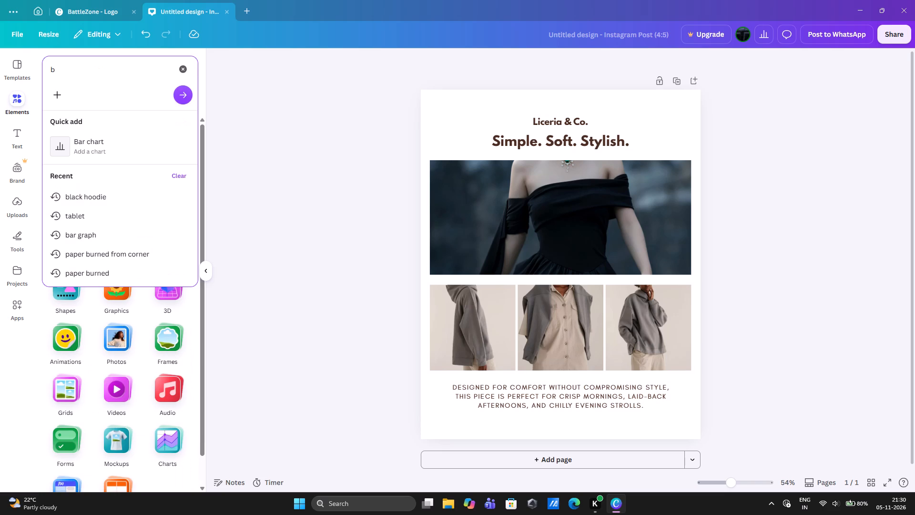
text(lack)
key(space)
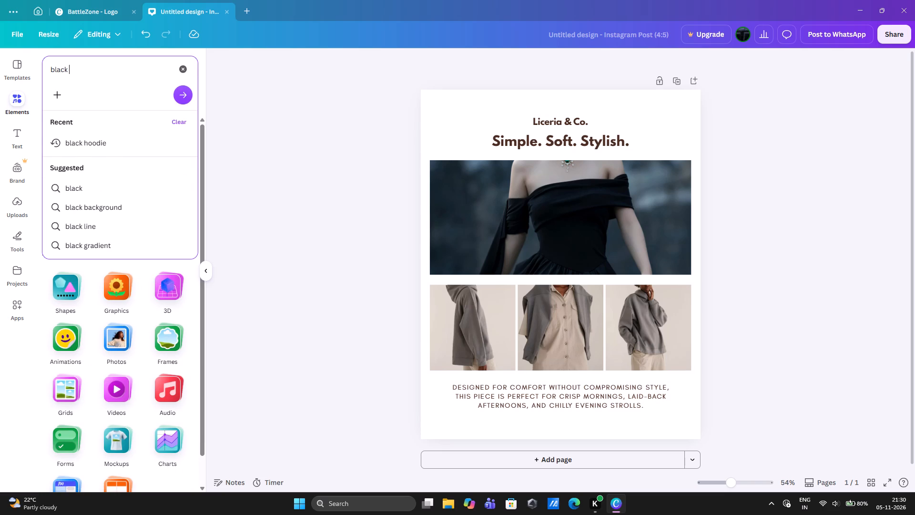
text(off shouder)
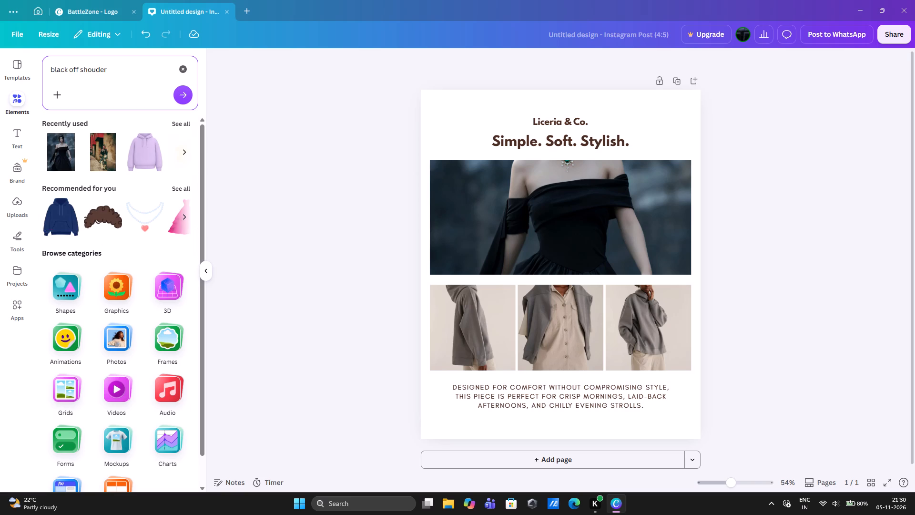
key(Return)
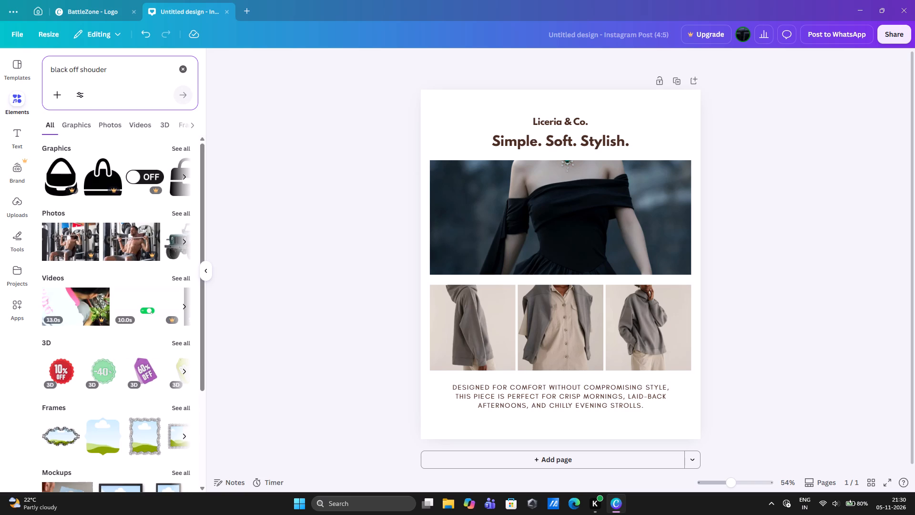
key(space)
text(dress)
key(Return)
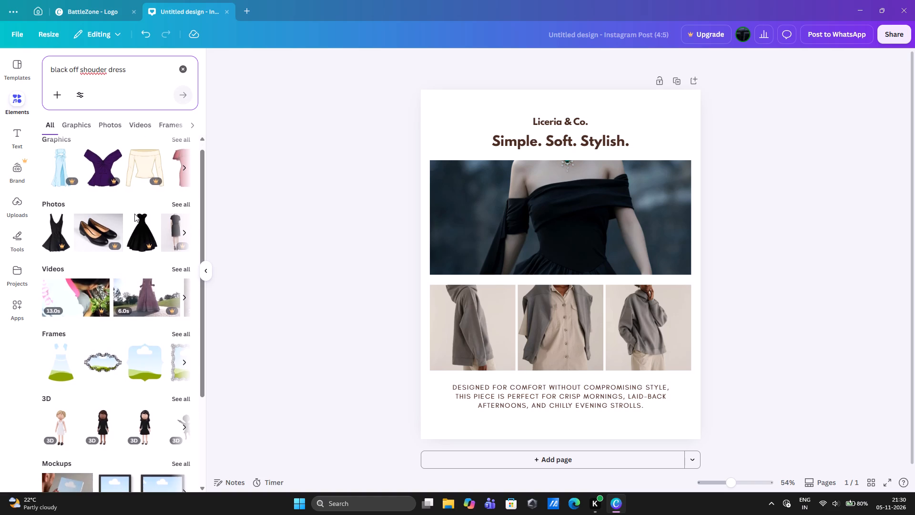
Browse the dress photos and place the black-and-white shot of the woman in a voluminous black gown in the lower row's left frame.
scroll(161, 169, left, 4)
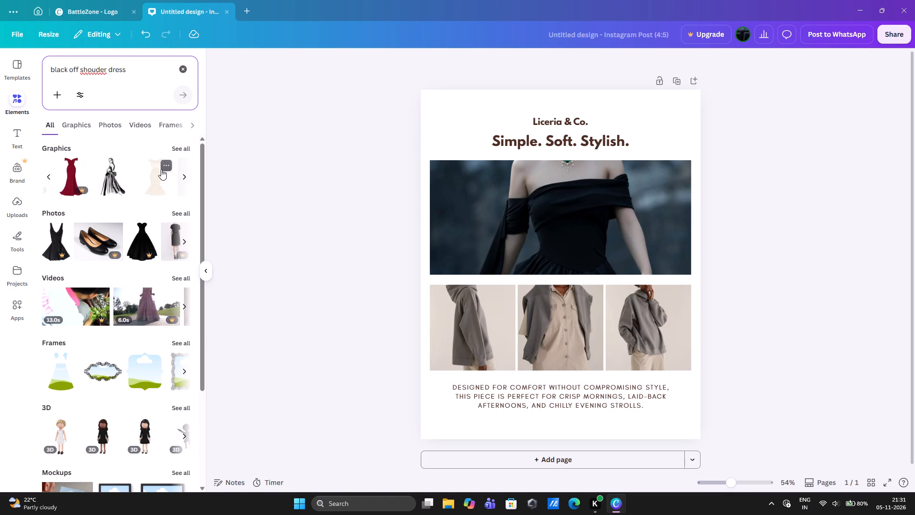
scroll(161, 169, left, 4)
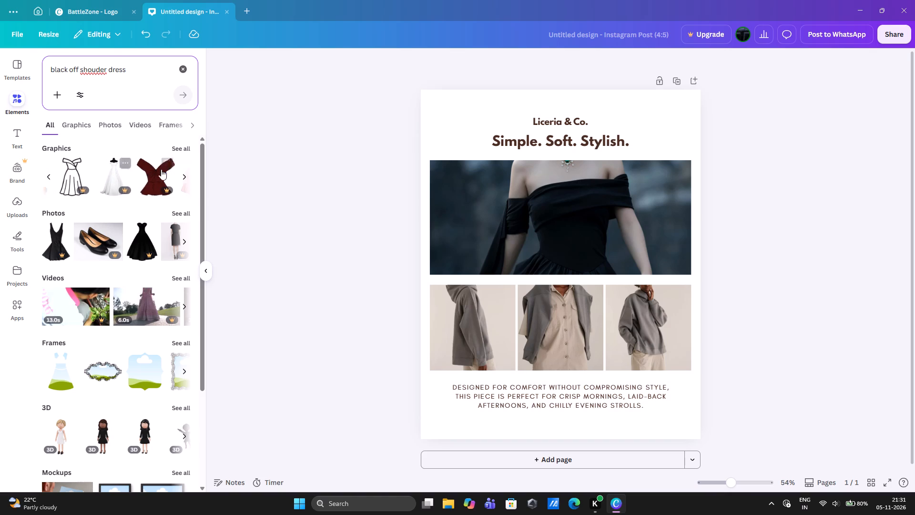
scroll(161, 169, left, 2)
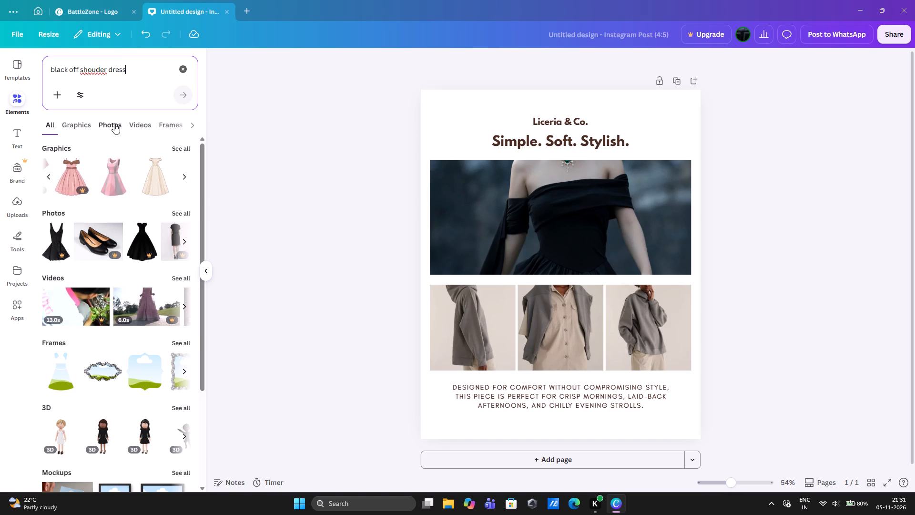
click(114, 124)
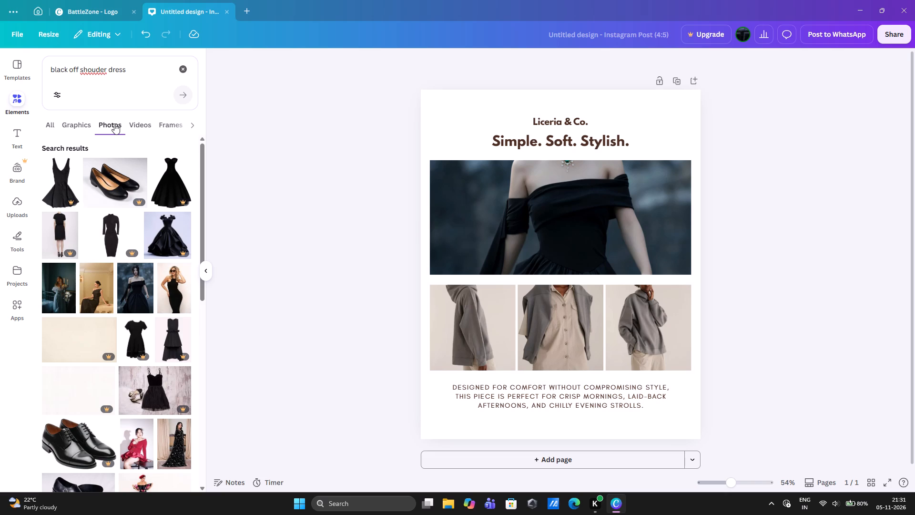
scroll(68, 72, down, 2)
scroll(87, 206, down, 2)
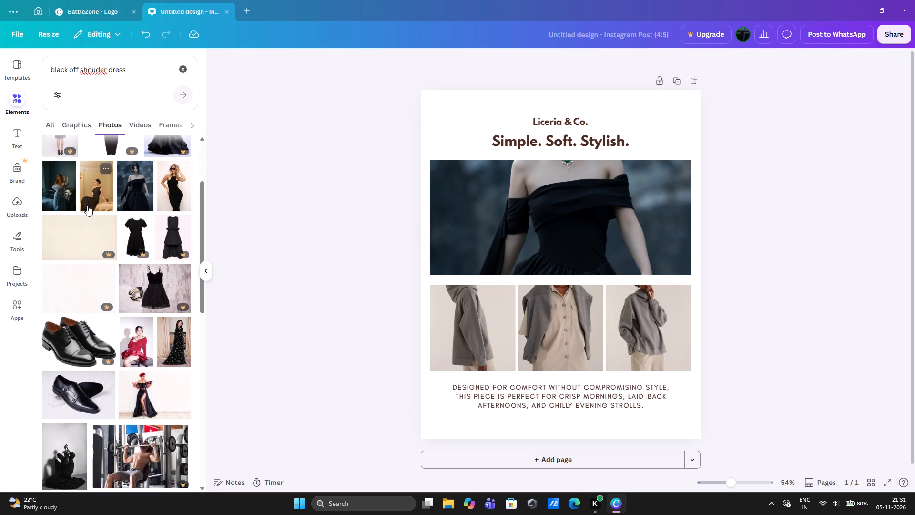
scroll(87, 206, down, 4)
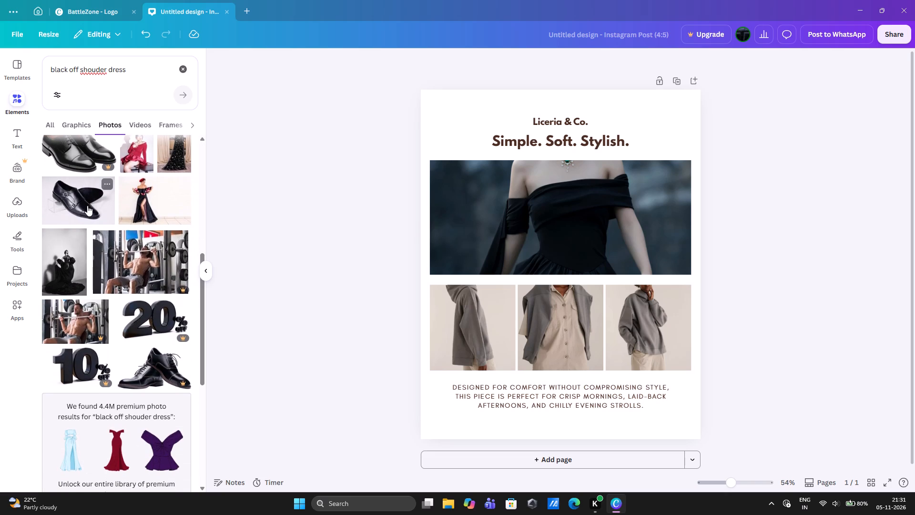
drag(67, 266, 71, 266)
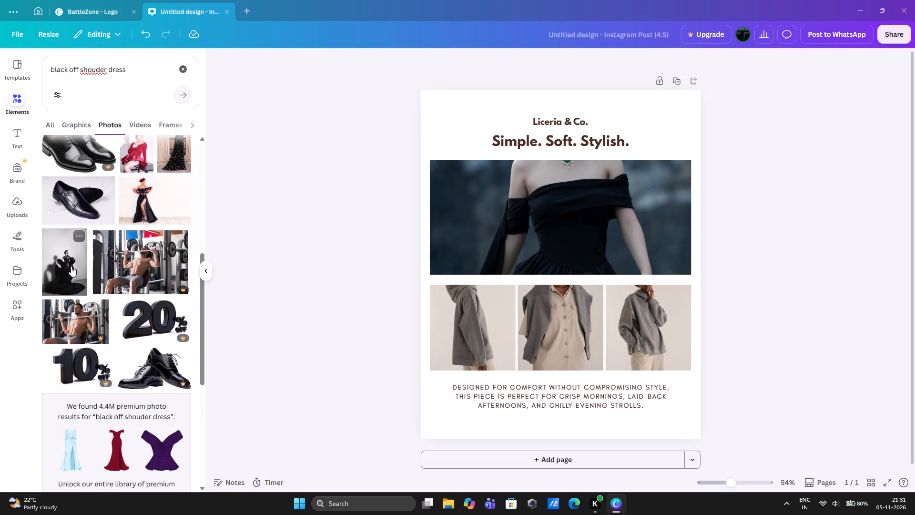
Place the black-and-white photo of the woman in a voluminous black gown in the lower row's left frame.
drag(71, 266, 446, 314)
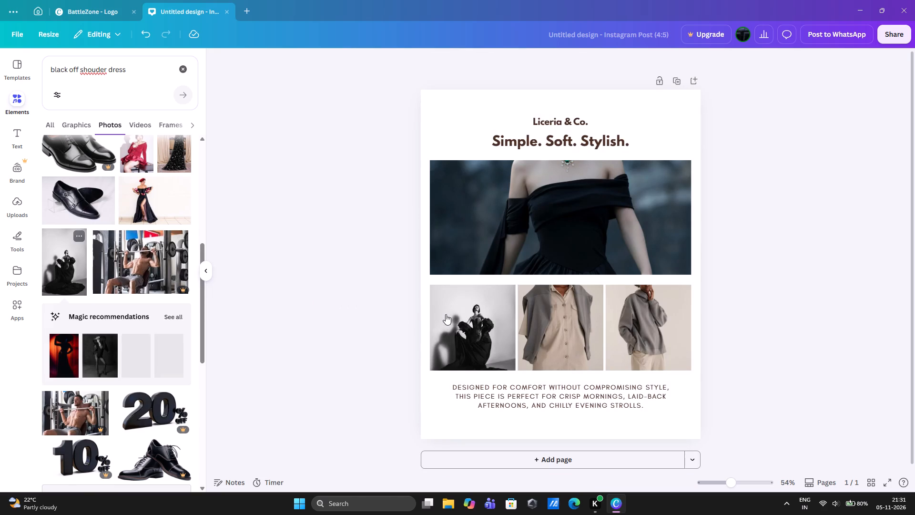
Browse further through the "black off shouder dress" photos for another dress picture to use in the lower row's remaining frames.
scroll(109, 344, down, 1)
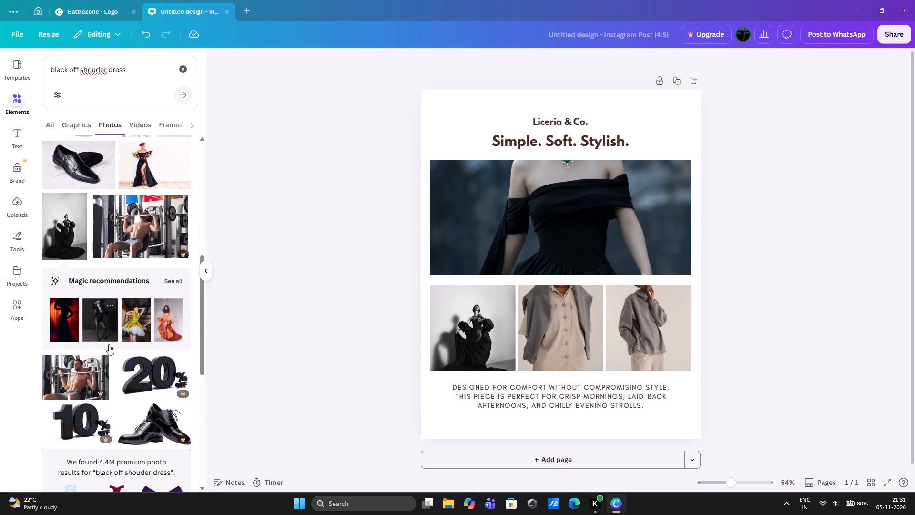
scroll(109, 344, down, 1)
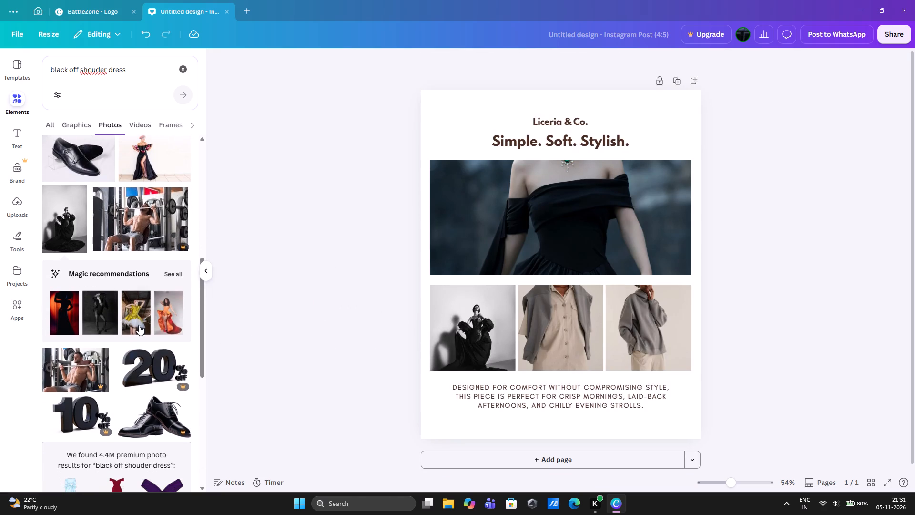
scroll(127, 324, down, 2)
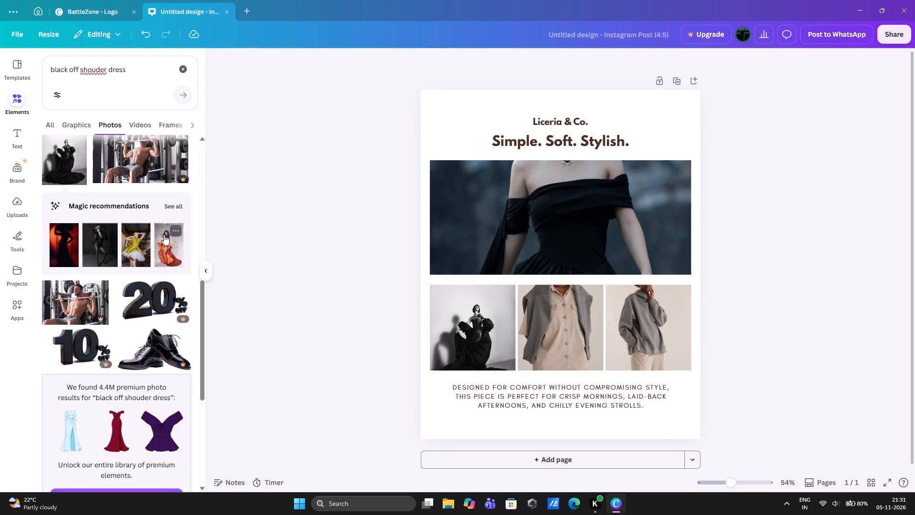
scroll(125, 310, down, 1)
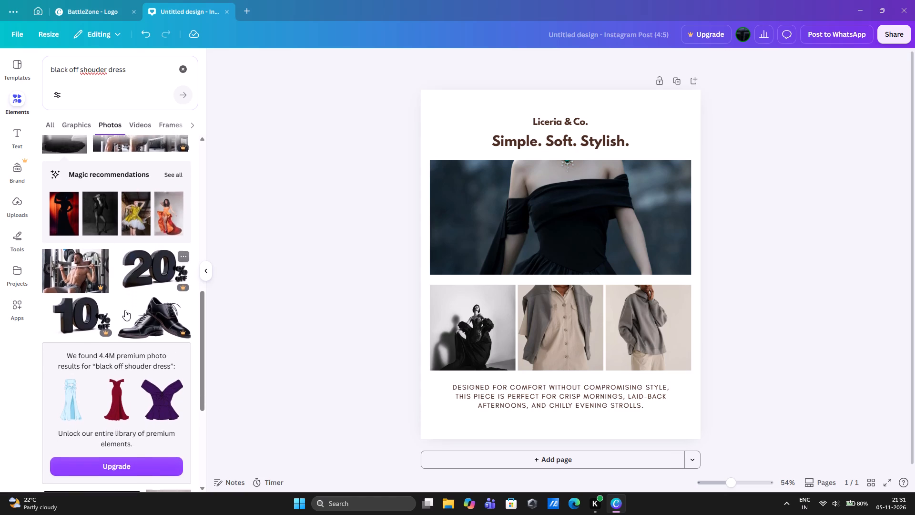
scroll(125, 310, down, 4)
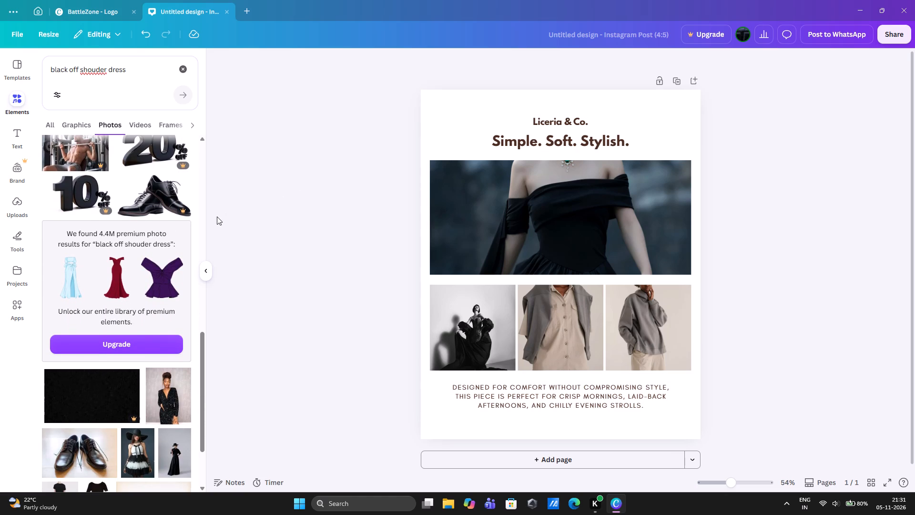
scroll(159, 227, down, 3)
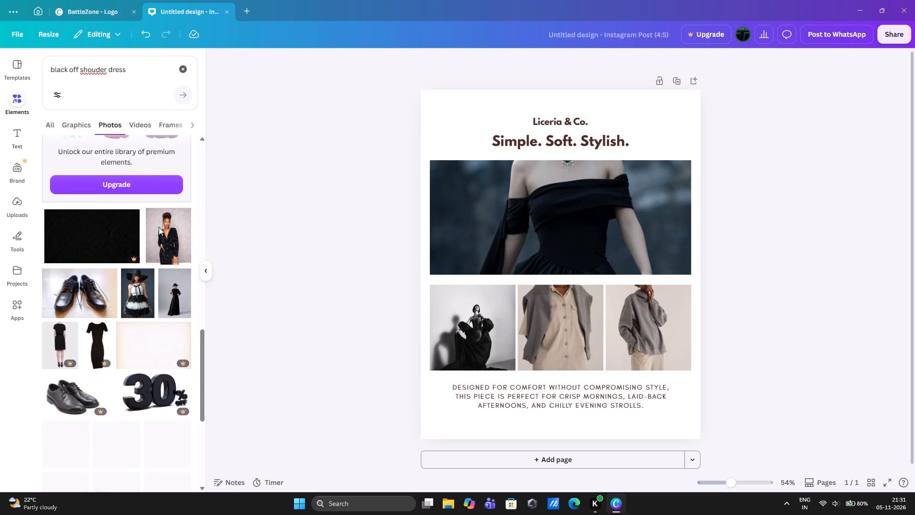
scroll(159, 227, down, 2)
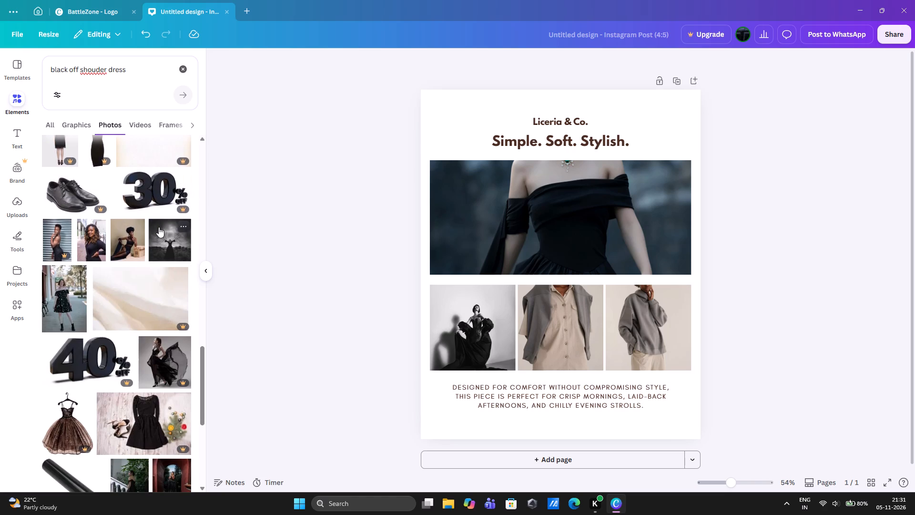
scroll(159, 227, down, 5)
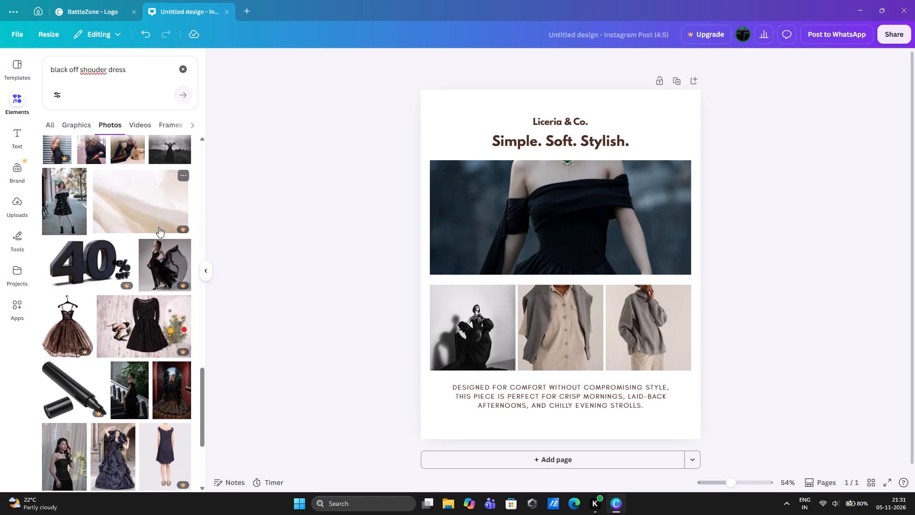
scroll(154, 193, down, 2)
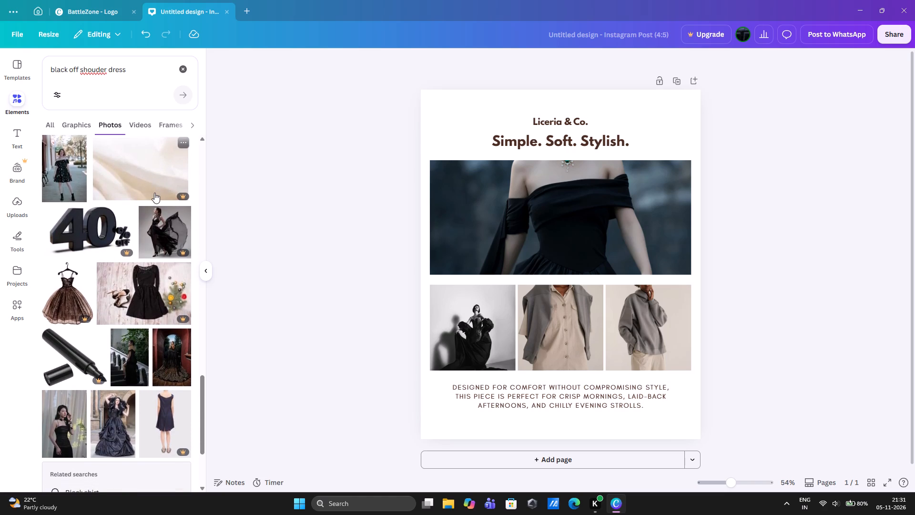
scroll(154, 193, down, 1)
click(122, 333)
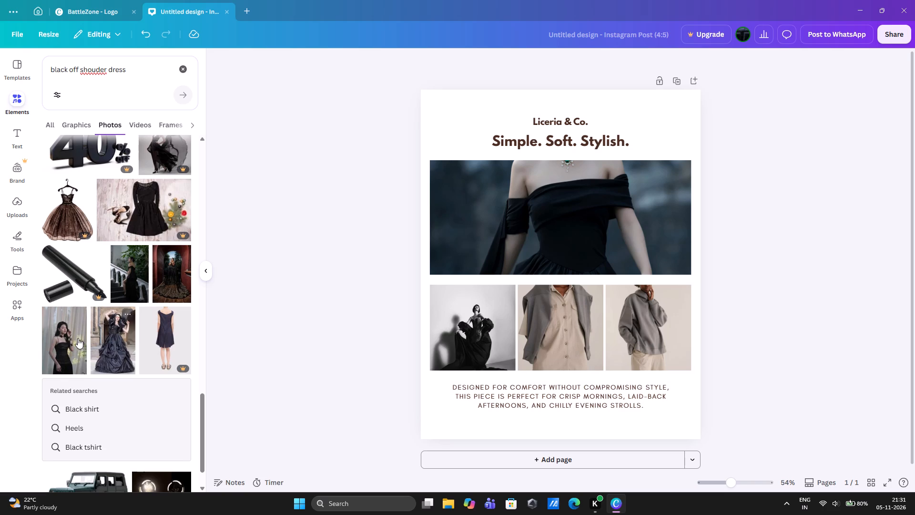
Place the photo of the dark-haired woman in a strappy black dress by the curtain in the lower row's middle frame.
drag(64, 341, 401, 336)
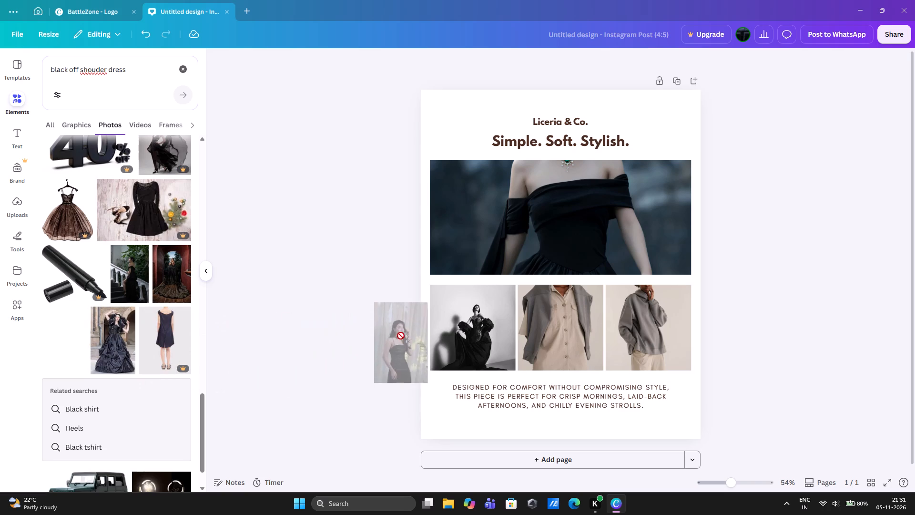
drag(401, 336, 568, 318)
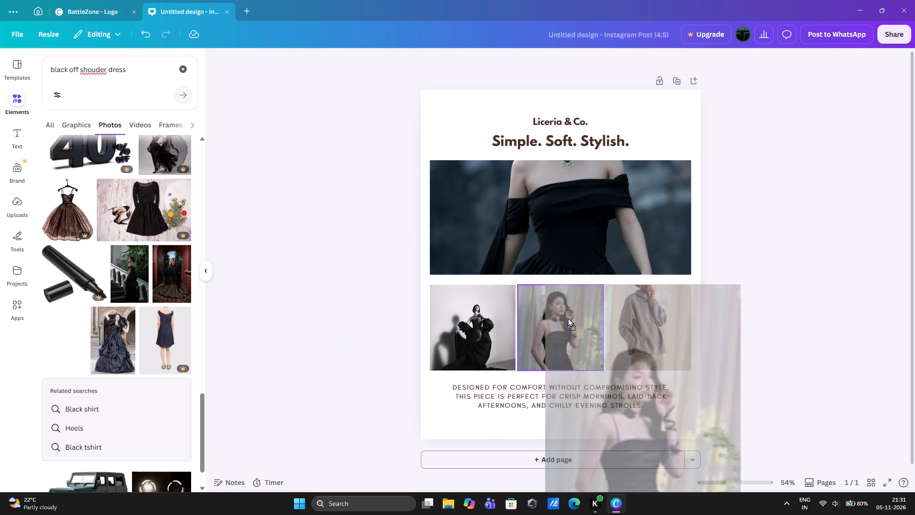
drag(568, 318, 554, 312)
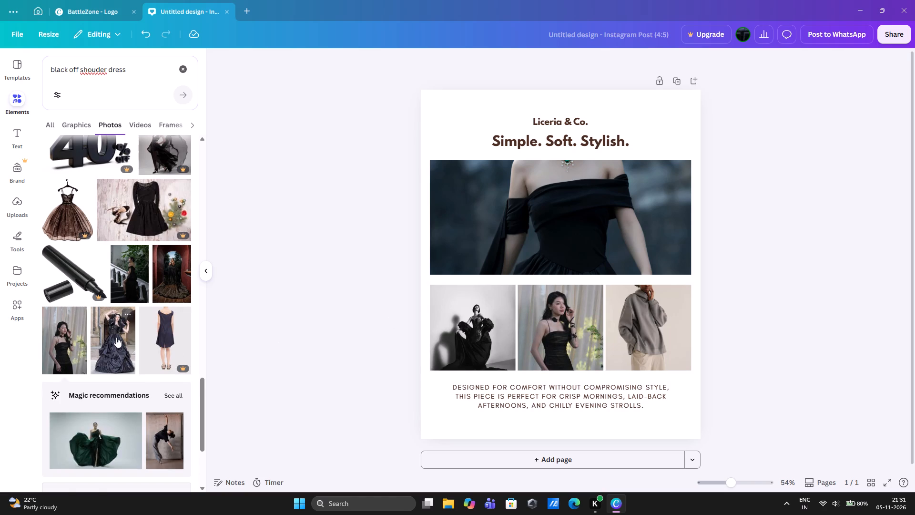
Browse all Magic recommendations and fill the lower row's right frame with the black-and-white photo of the woman in black with a raised arm.
scroll(116, 337, down, 3)
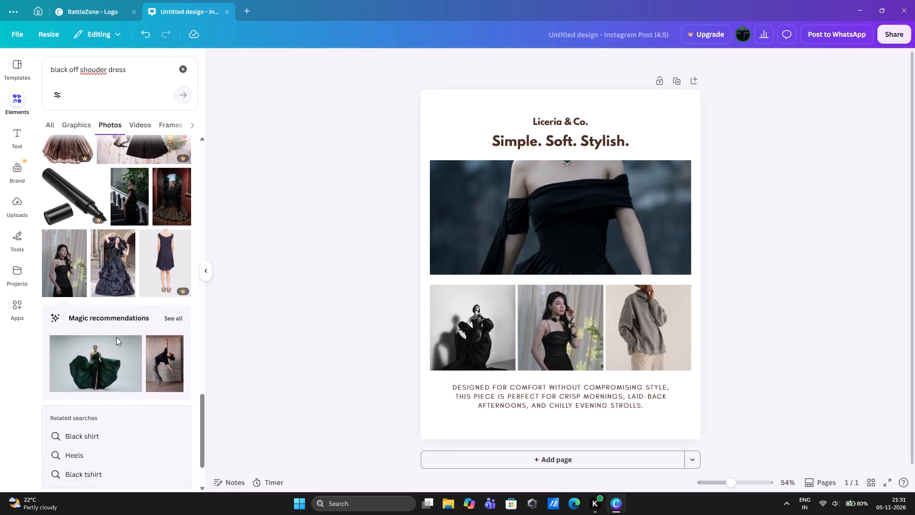
scroll(116, 337, down, 1)
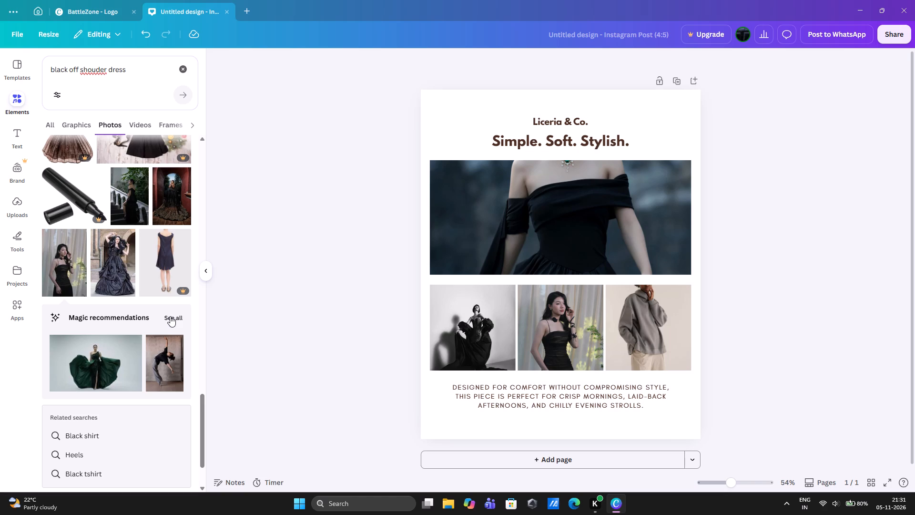
click(170, 316)
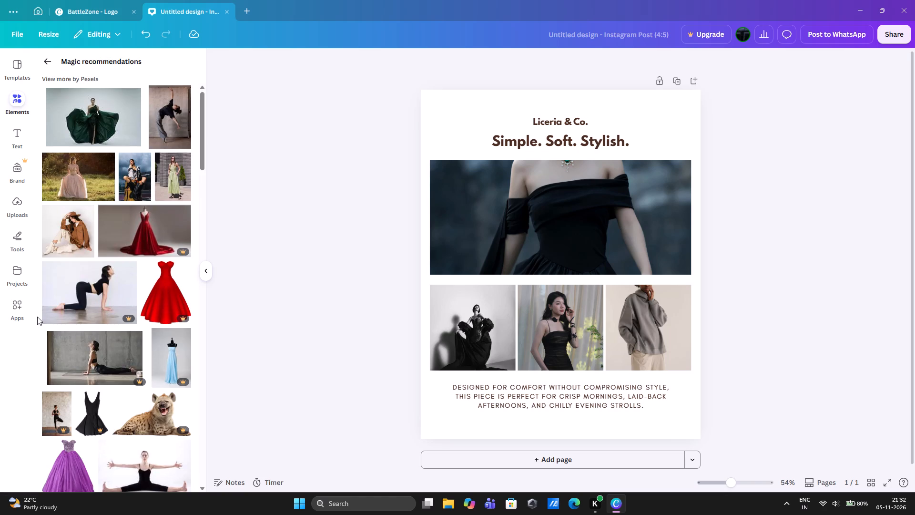
scroll(37, 317, down, 11)
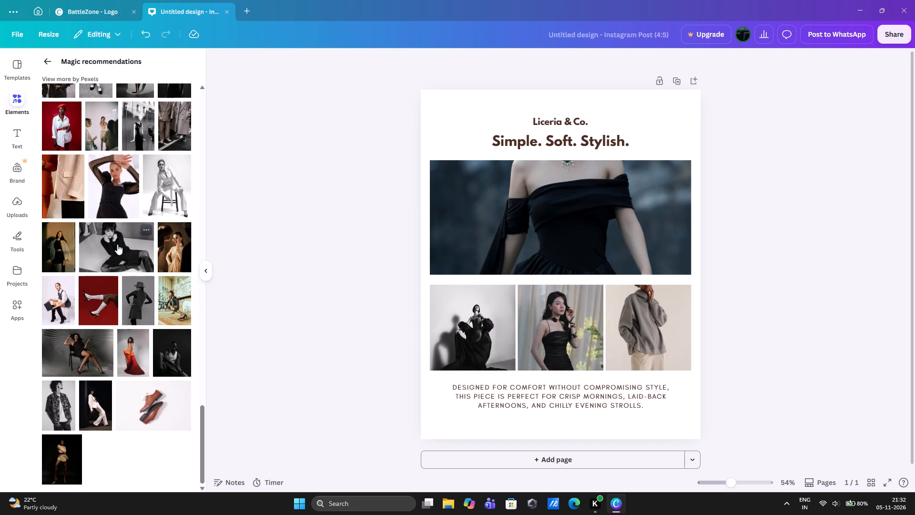
drag(117, 244, 468, 234)
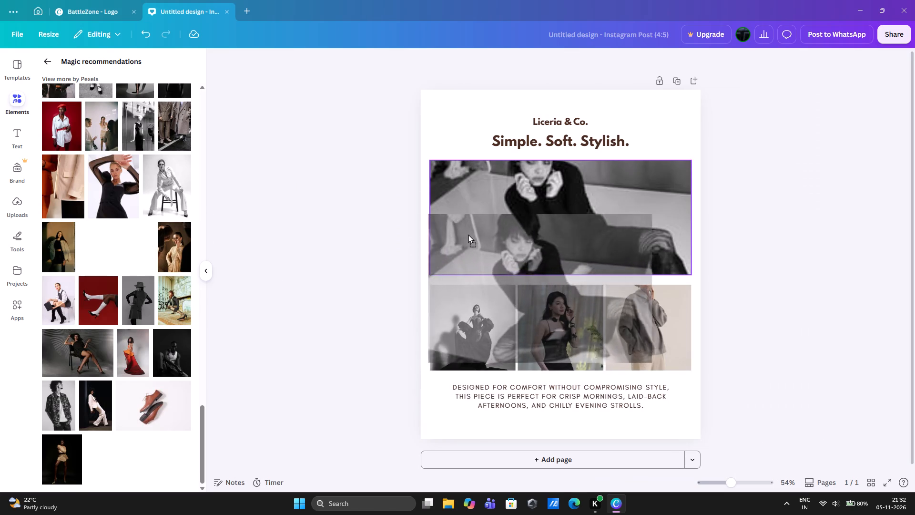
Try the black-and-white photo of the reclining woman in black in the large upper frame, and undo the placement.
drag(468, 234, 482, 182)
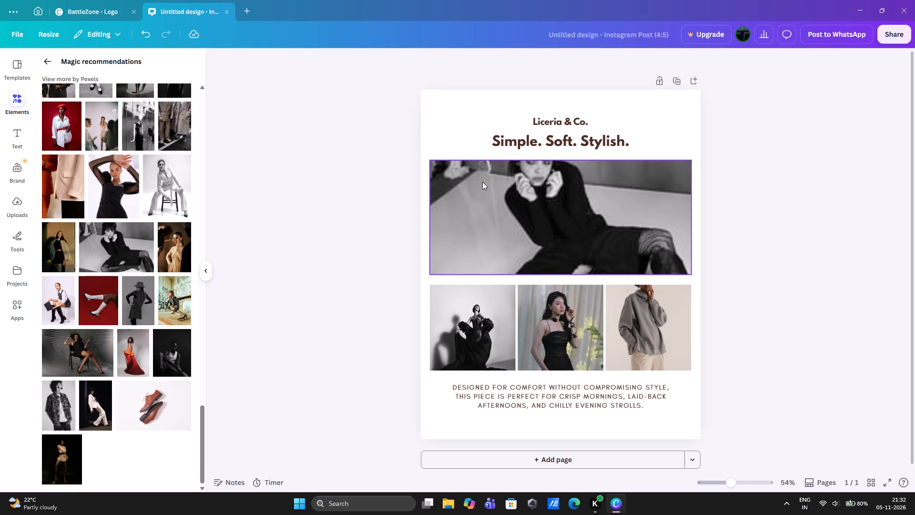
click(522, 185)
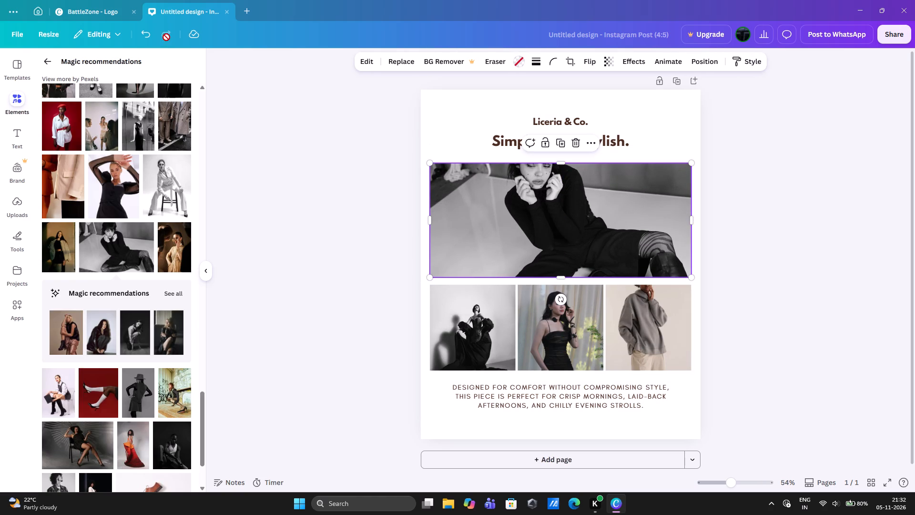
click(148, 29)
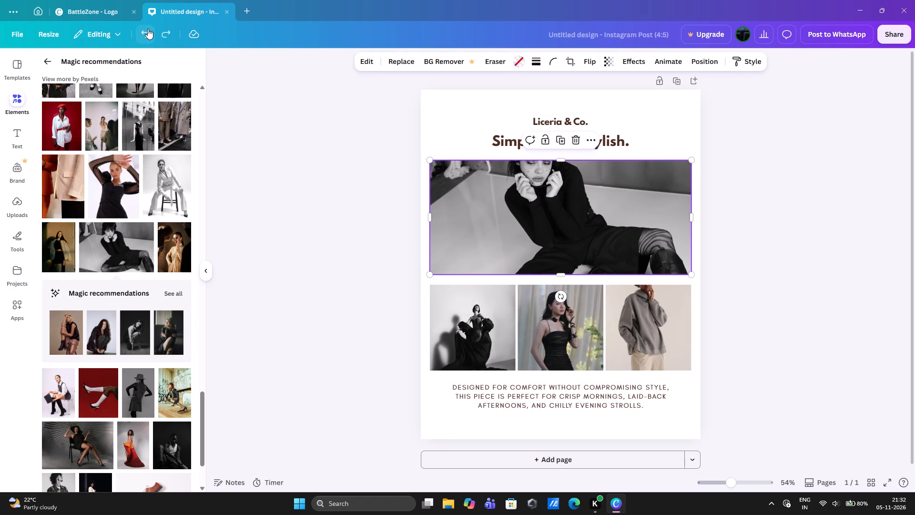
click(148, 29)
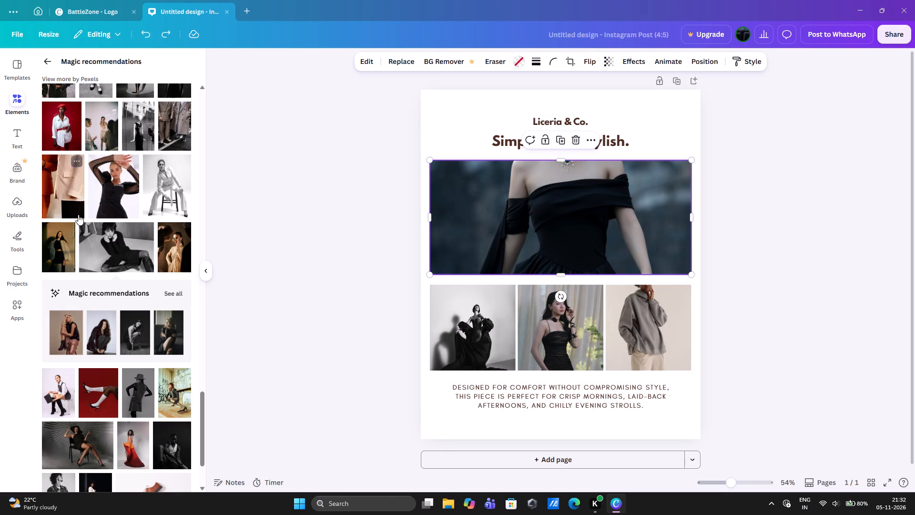
Browse the Magic recommendations and place the black-and-white photo of the woman in black with raised arm in the lower row's right frame.
scroll(113, 229, down, 1)
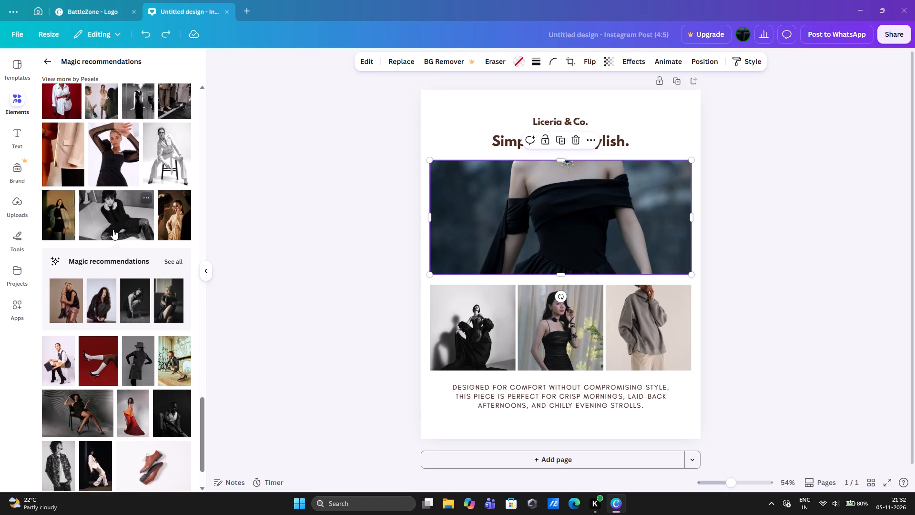
scroll(113, 229, down, 2)
scroll(113, 229, up, 1)
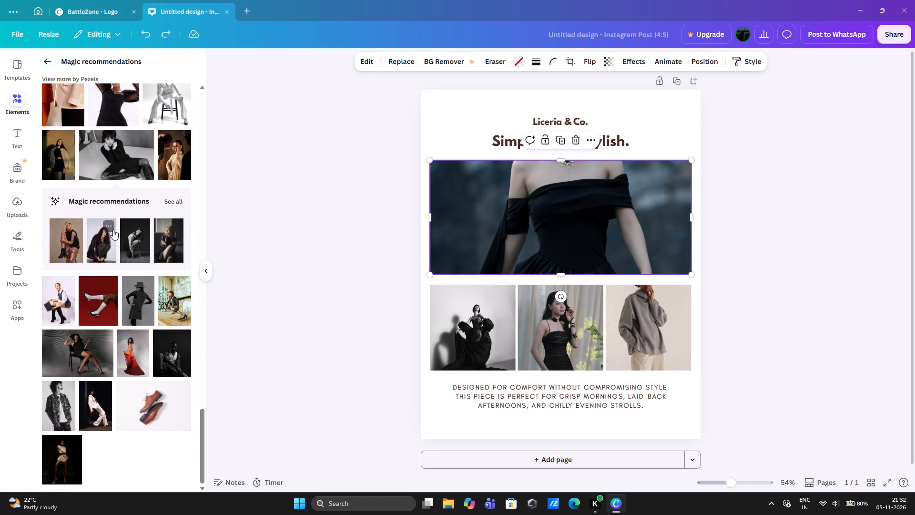
scroll(113, 229, up, 2)
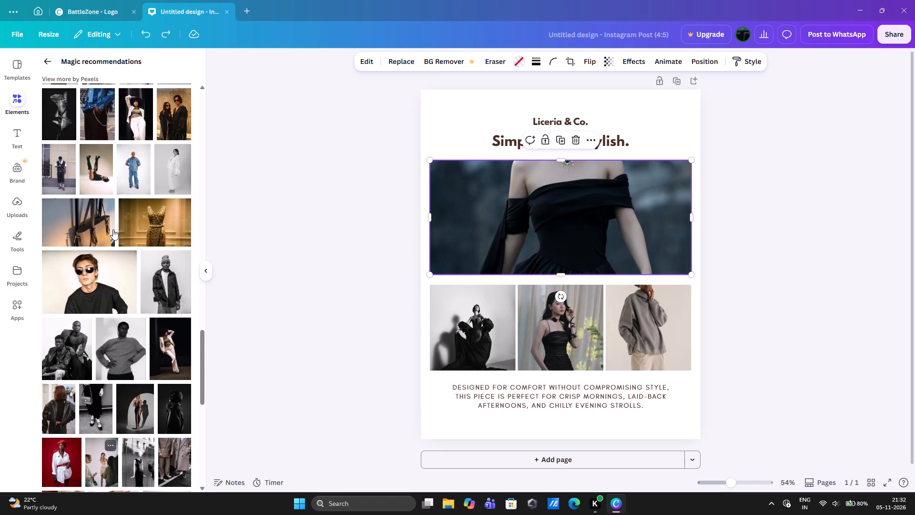
scroll(113, 229, up, 4)
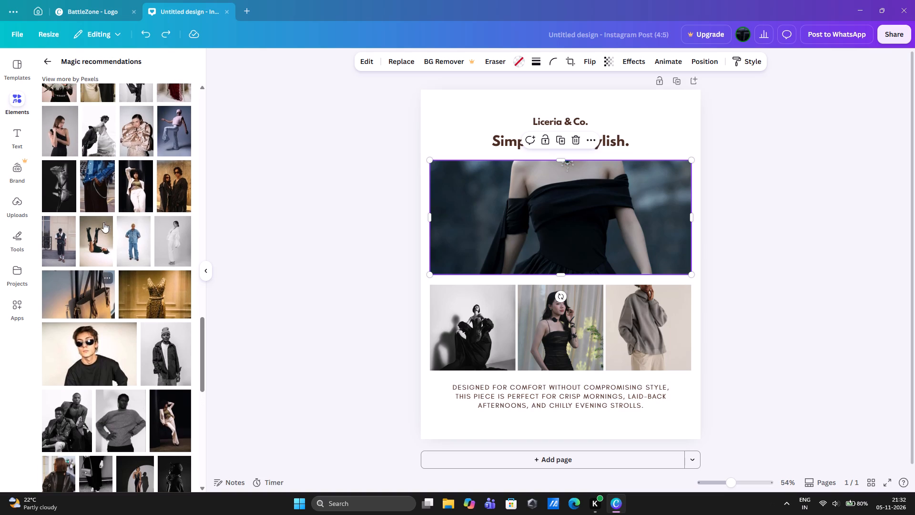
scroll(103, 222, up, 5)
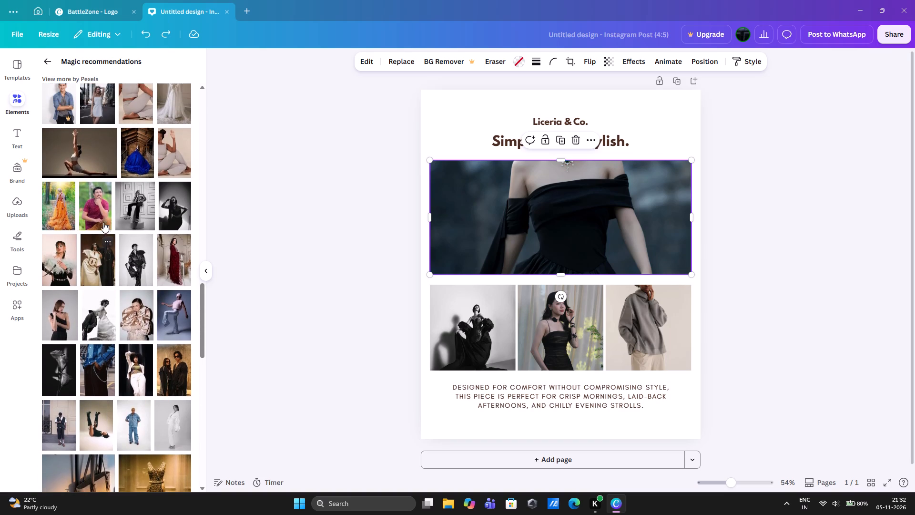
scroll(103, 222, up, 2)
drag(175, 260, 500, 288)
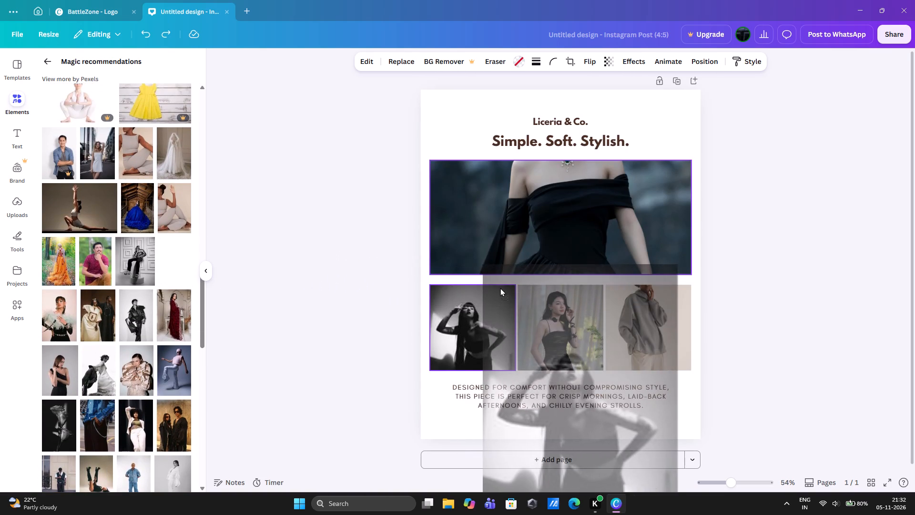
drag(500, 288, 583, 282)
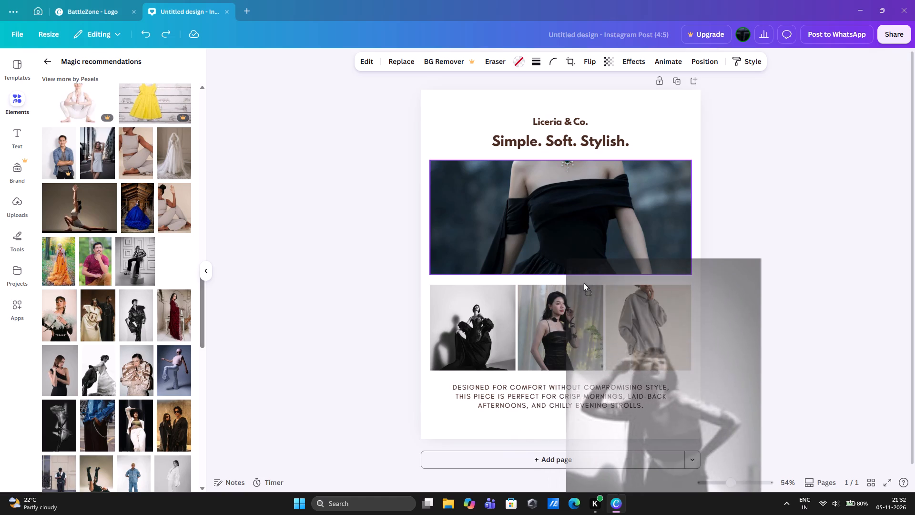
drag(583, 282, 615, 288)
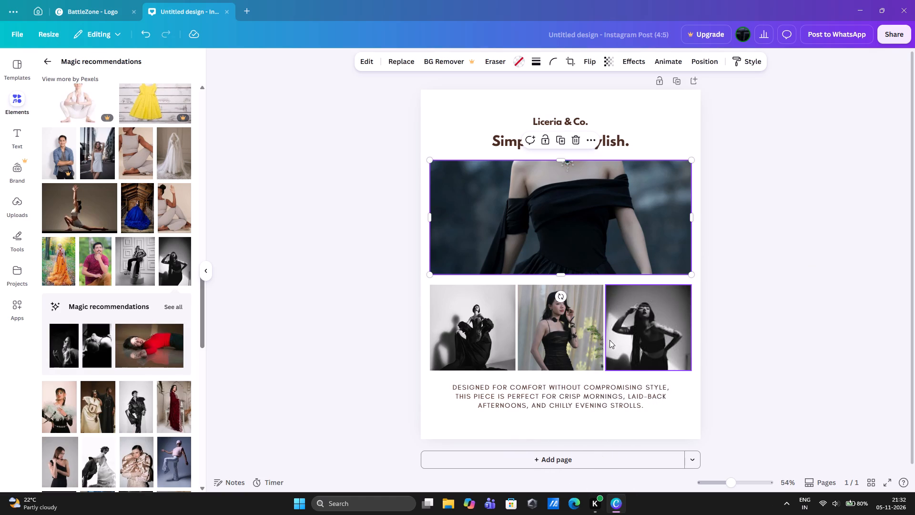
Clear all of the description text beneath the lower row of photos, keeping its text box.
click(535, 385)
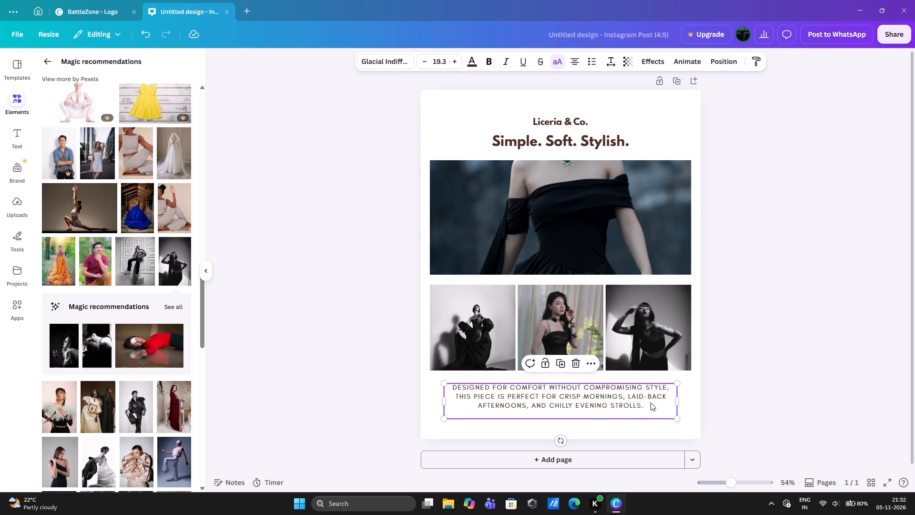
click(590, 366)
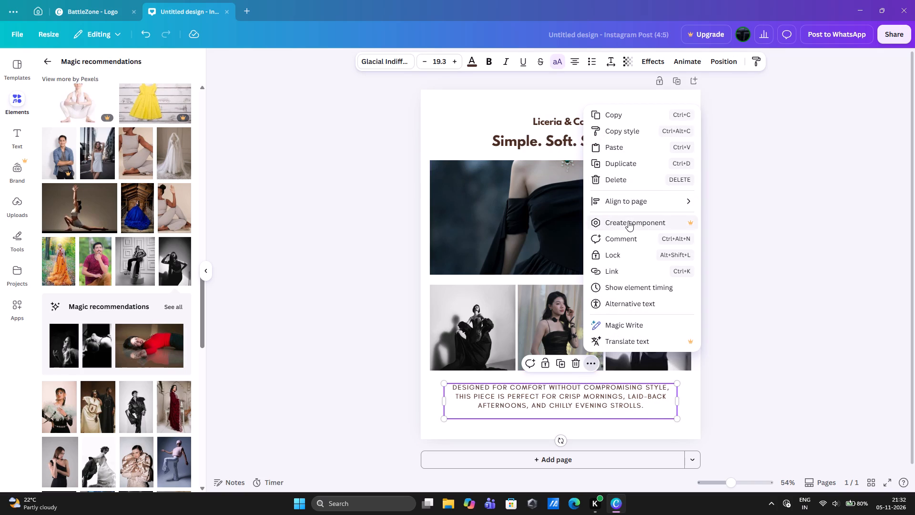
double_click(616, 409)
click(616, 409)
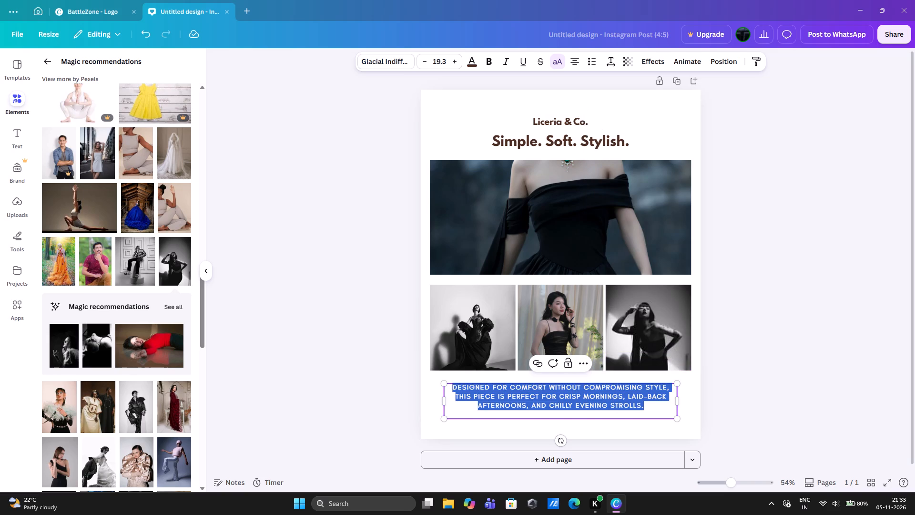
click(642, 404)
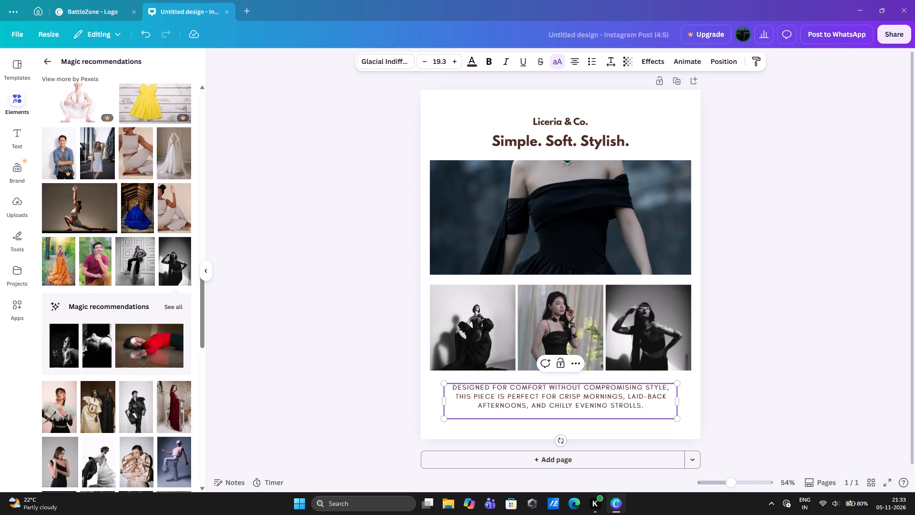
key(BackSpace)
key(BackSpace)
key(BackSpace)
key(BackSpace)
key(BackSpace)
key(BackSpace)
key(BackSpace)
key(BackSpace)
key(BackSpace)
key(BackSpace)
key(BackSpace)
key(BackSpace)
key(BackSpace)
key(BackSpace)
key(BackSpace)
key(BackSpace)
key(BackSpace)
key(BackSpace)
key(BackSpace)
key(BackSpace)
key(BackSpace)
key(BackSpace)
key(BackSpace)
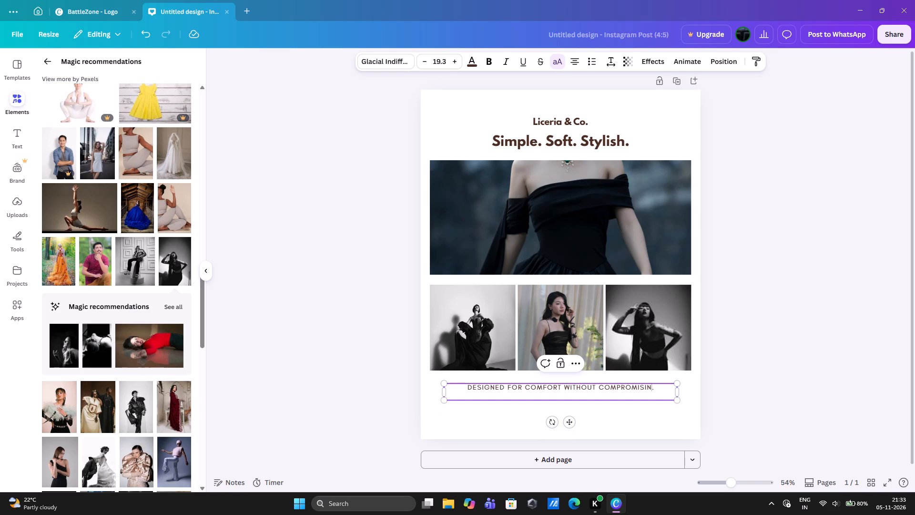
key(BackSpace)
key(BackSpace)
key(BackSpace)
key(BackSpace)
key(BackSpace)
key(BackSpace)
key(BackSpace)
key(BackSpace)
key(BackSpace)
key(BackSpace)
key(BackSpace)
key(BackSpace)
key(BackSpace)
key(BackSpace)
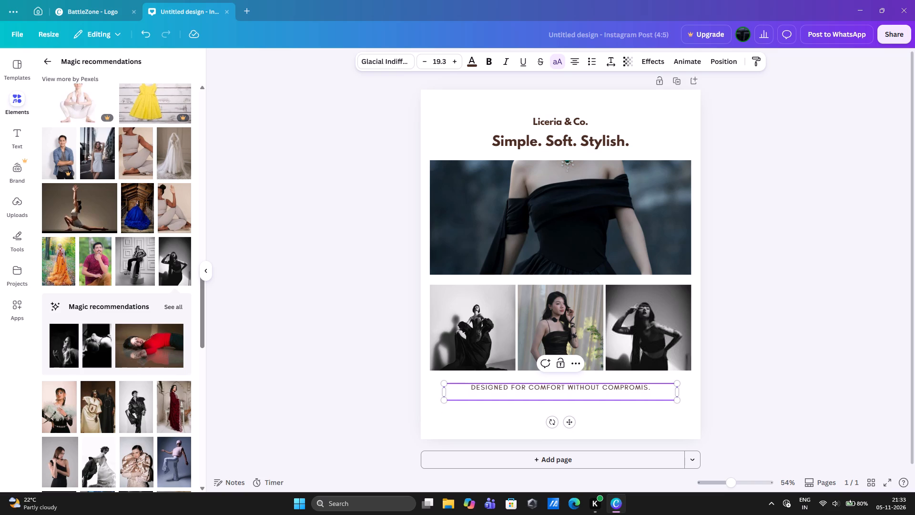
key(BackSpace)
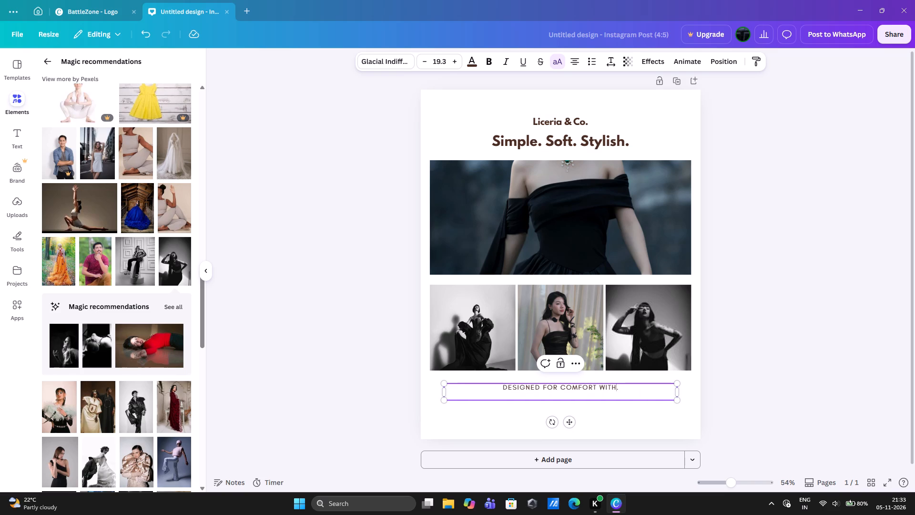
key(space)
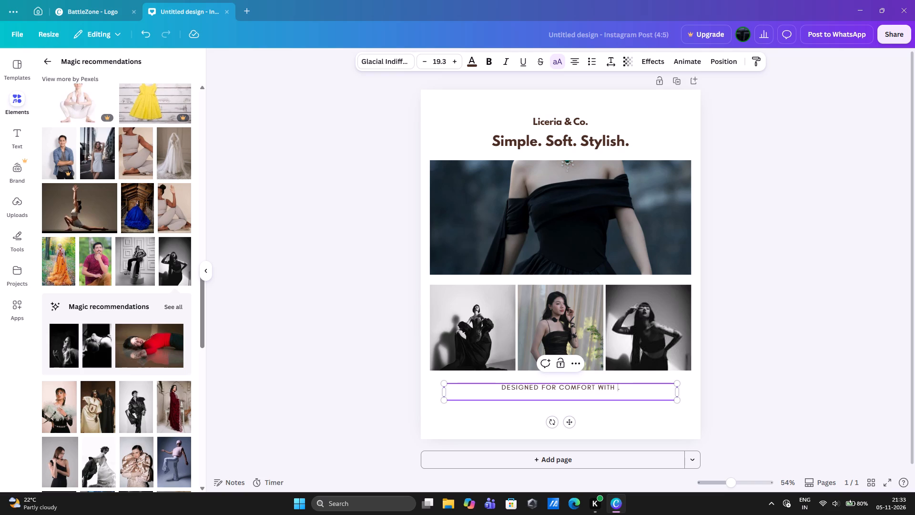
key(BackSpace)
key(BackSpace)
key(BackSpace)
key(BackSpace)
key(BackSpace)
key(BackSpace)
key(BackSpace)
key(BackSpace)
key(BackSpace)
key(BackSpace)
key(BackSpace)
key(BackSpace)
key(BackSpace)
key(BackSpace)
key(BackSpace)
key(BackSpace)
key(BackSpace)
key(BackSpace)
key(BackSpace)
key(BackSpace)
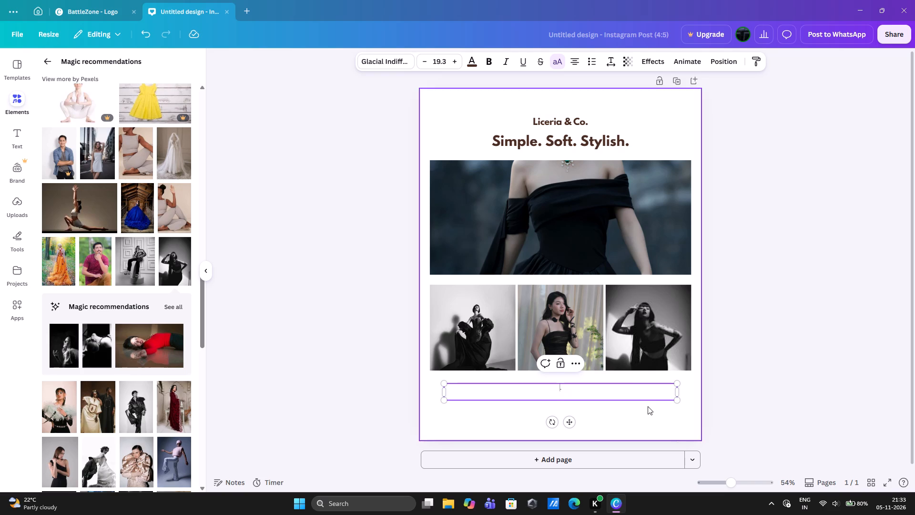
click(571, 391)
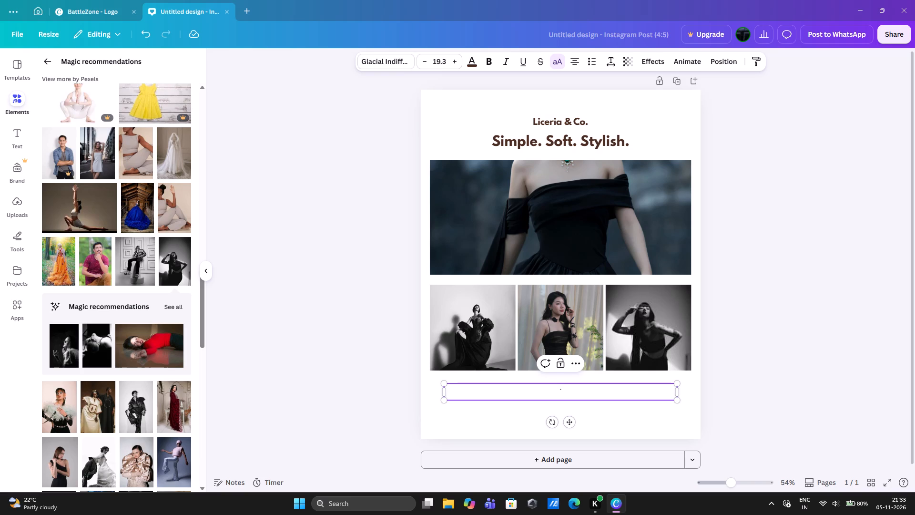
key(BackSpace)
Enter "every design is the fasion of coming generation" in the empty description text box beneath the photos.
text(every de)
text(si)
text(gn)
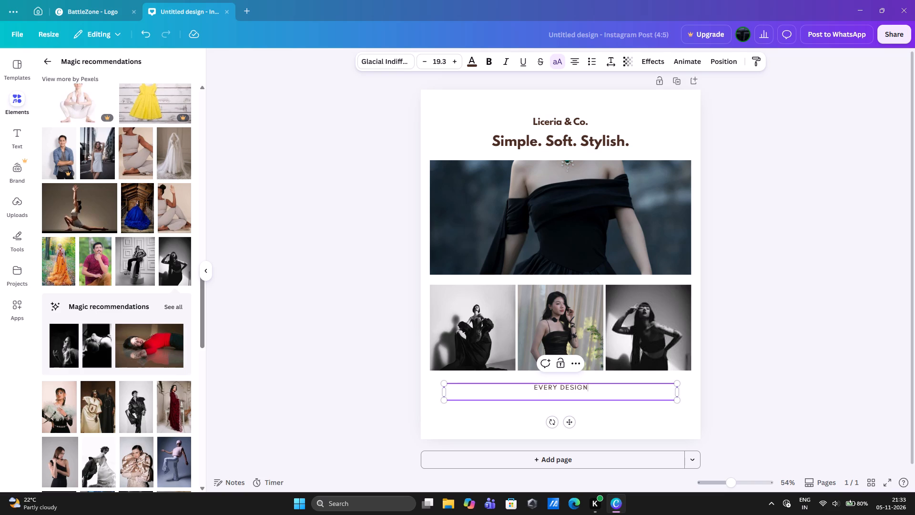
key(space)
text(is)
key(space)
text(the)
key(space)
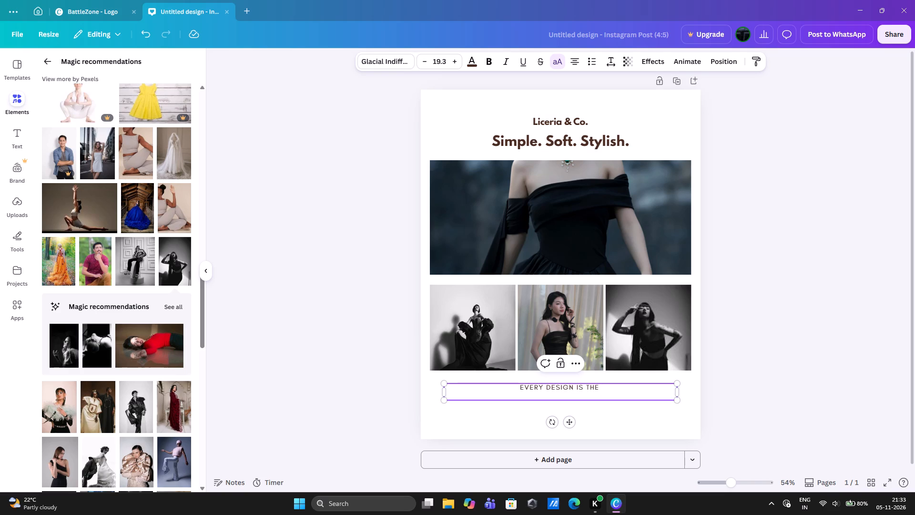
text(fasiom)
key(BackSpace)
text(n of coming generatiou)
key(BackSpace)
text(n)
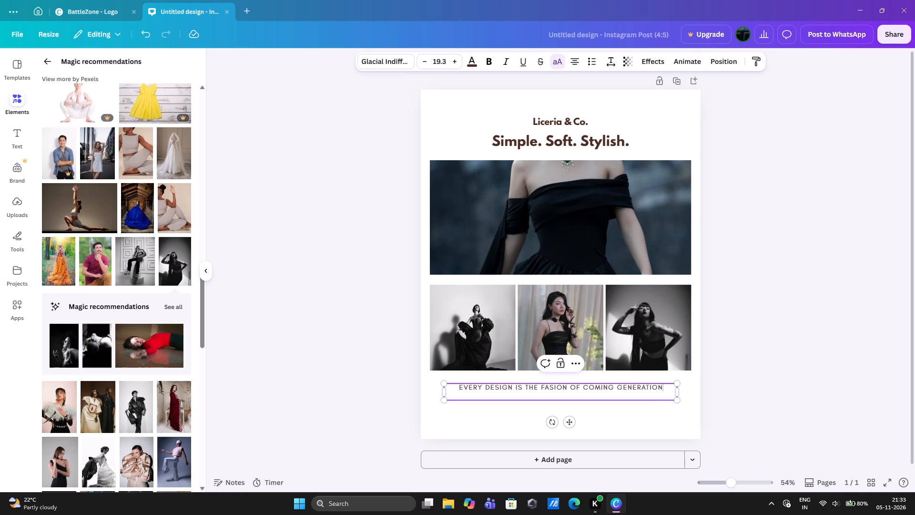
key(space)
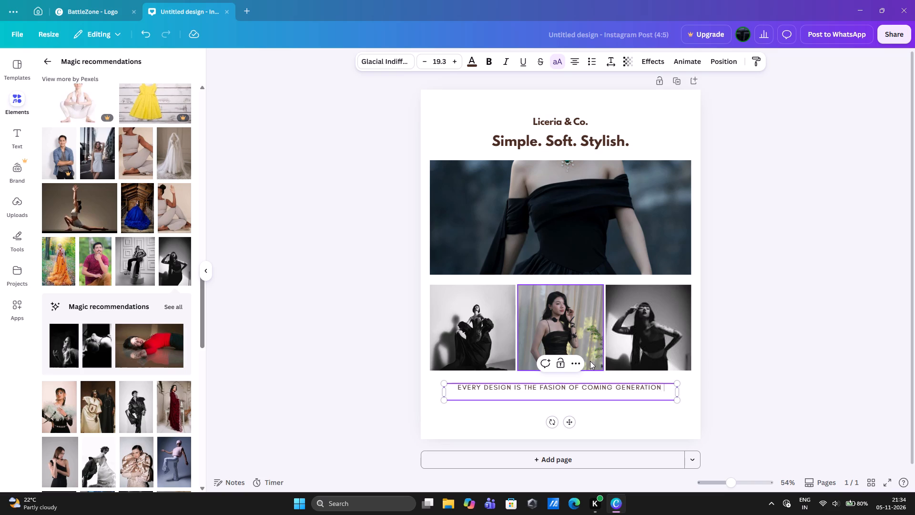
click(587, 394)
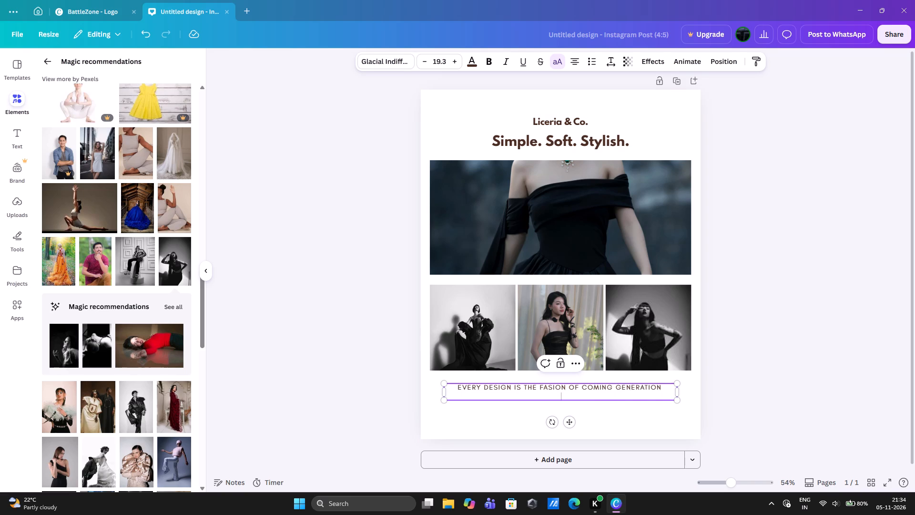
click(599, 409)
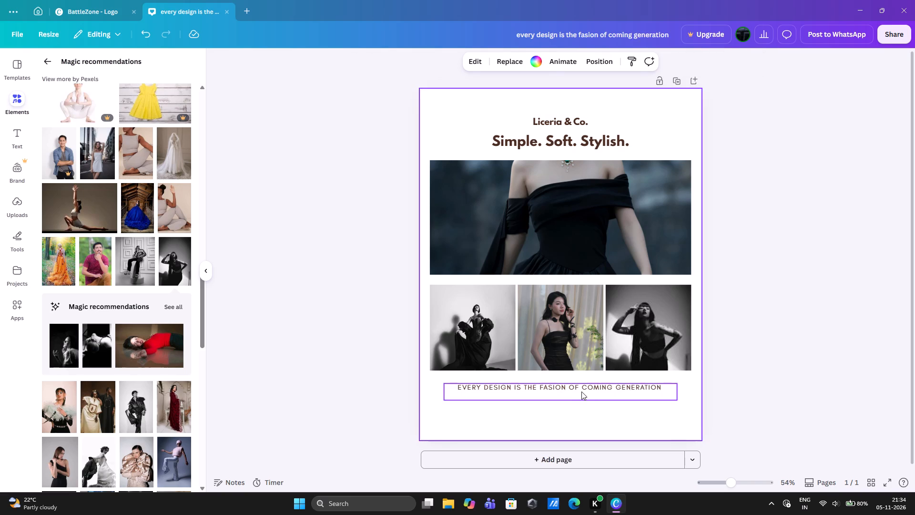
Move the description line slightly up, closer to the lower row of photos.
drag(581, 391, 581, 387)
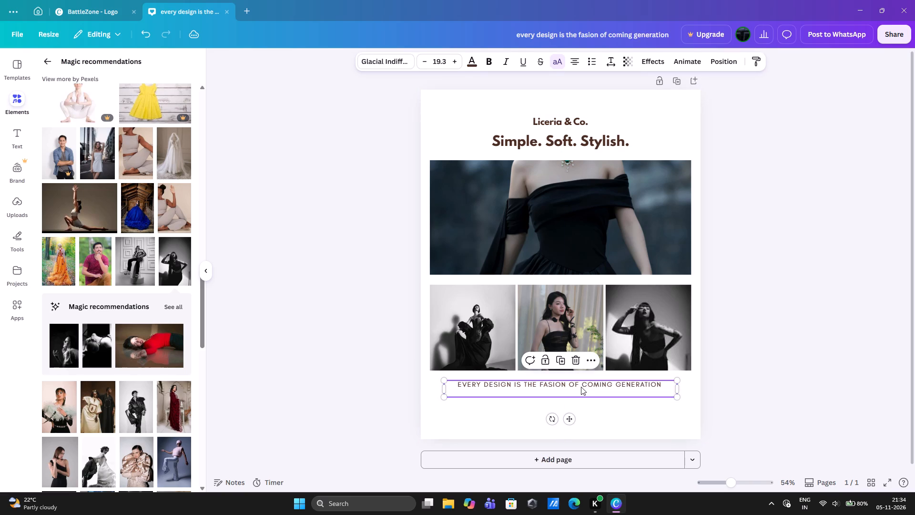
click(594, 411)
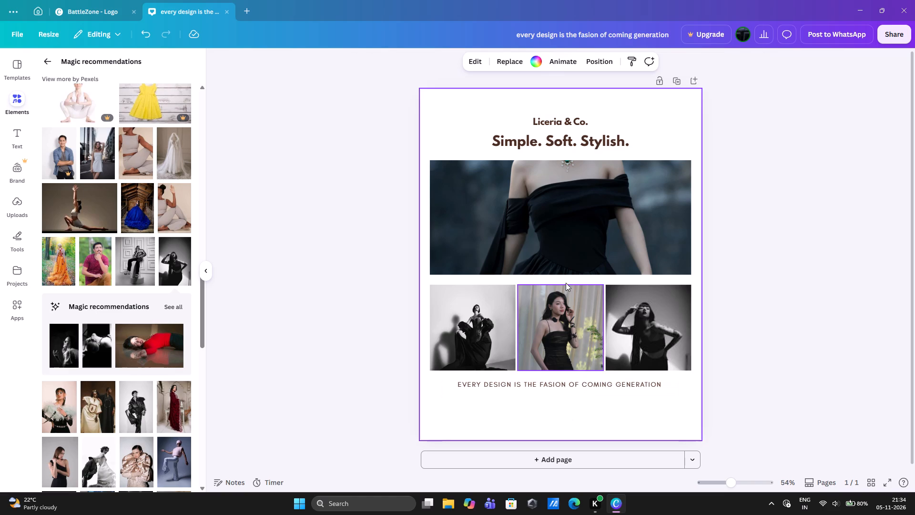
Move the off-shoulder dress banner slightly down towards the lower row of photos, keeping it horizontally centred.
drag(572, 228, 571, 233)
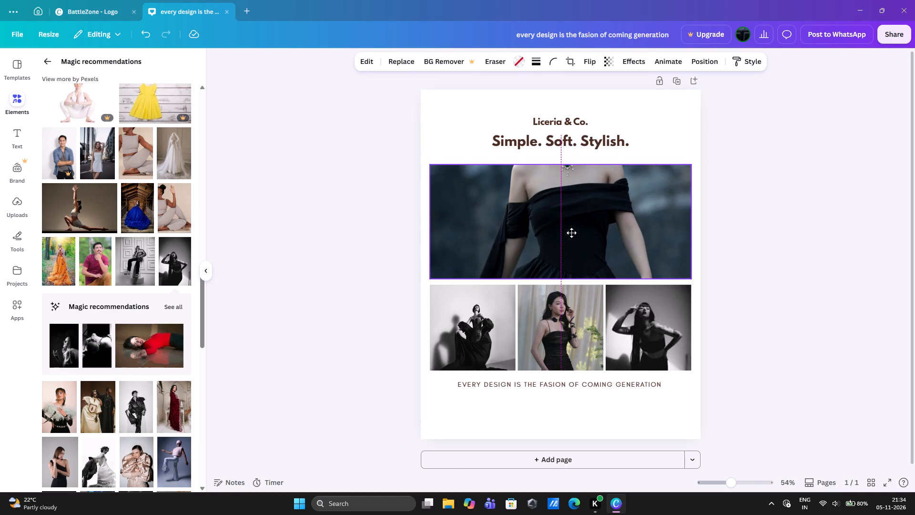
drag(571, 233, 571, 233)
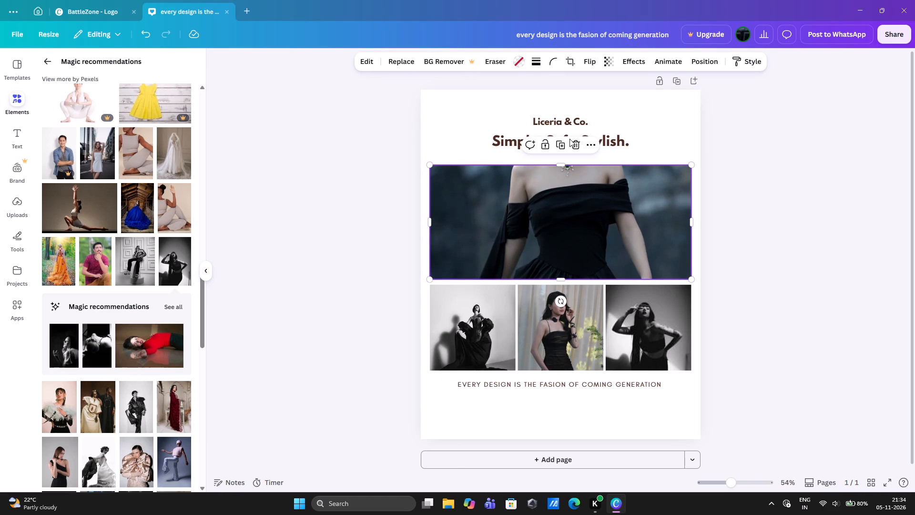
click(523, 129)
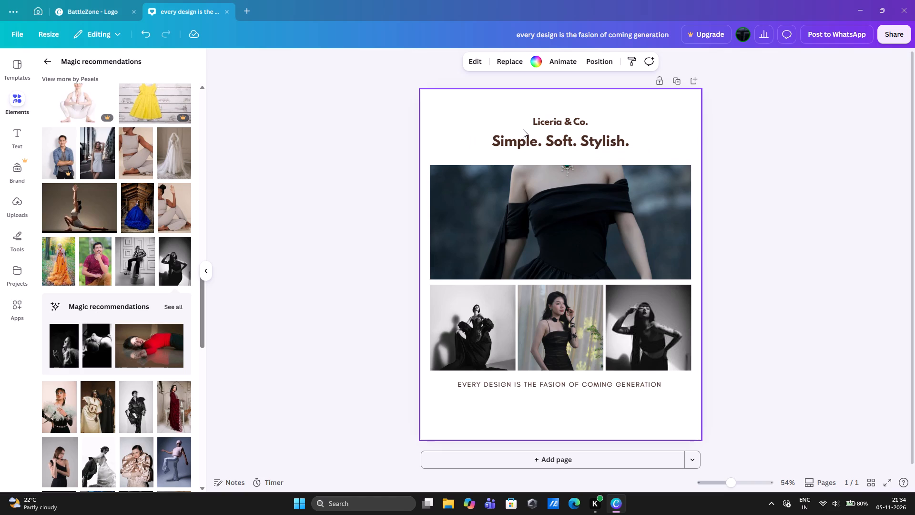
Clear the brand name "Liceria & Co." above the headline, keeping its text box.
click(576, 118)
double_click(576, 118)
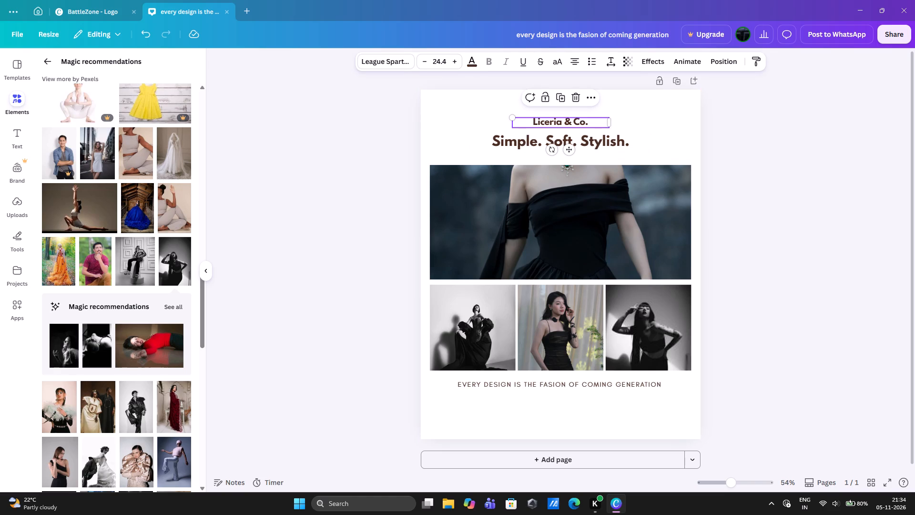
key(BackSpace)
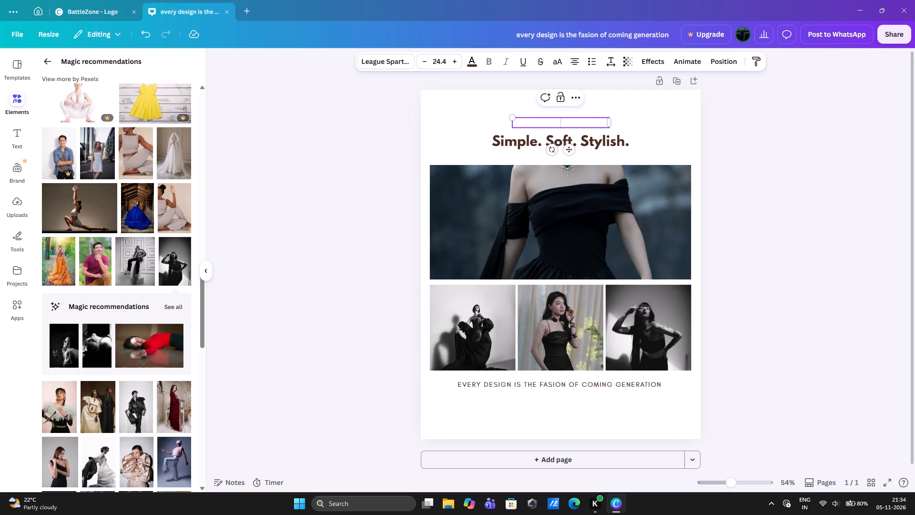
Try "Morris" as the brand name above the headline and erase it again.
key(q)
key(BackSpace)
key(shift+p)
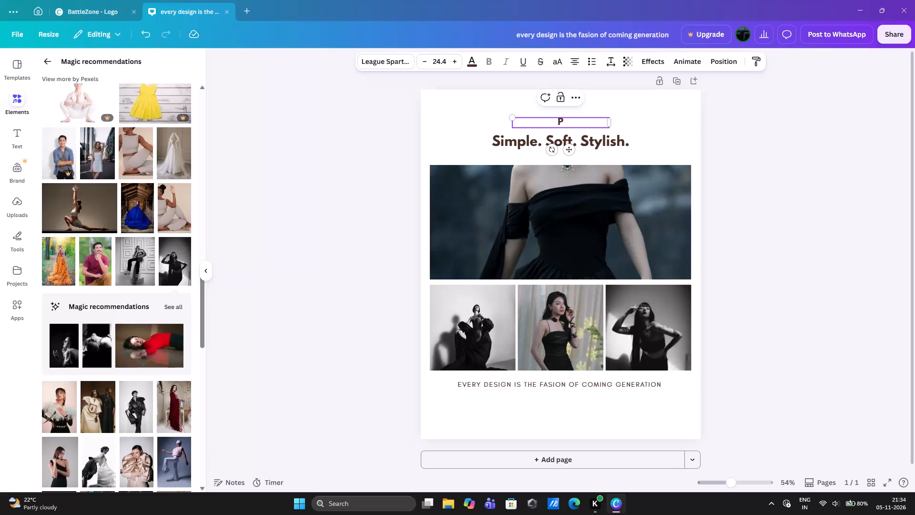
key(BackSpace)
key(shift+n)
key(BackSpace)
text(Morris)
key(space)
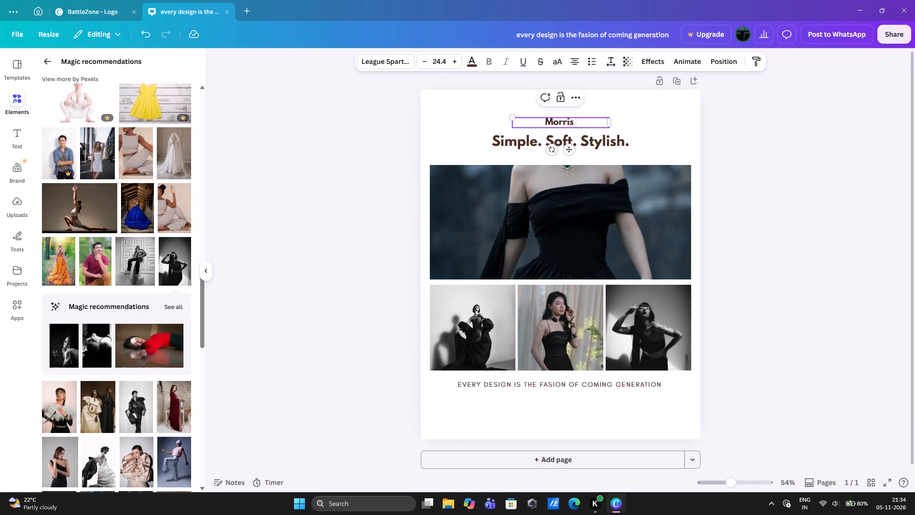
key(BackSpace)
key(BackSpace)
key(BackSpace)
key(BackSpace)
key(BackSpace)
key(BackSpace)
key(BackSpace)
Enter "Levis" as the brand name above the headline.
text(Levis)
key(space)
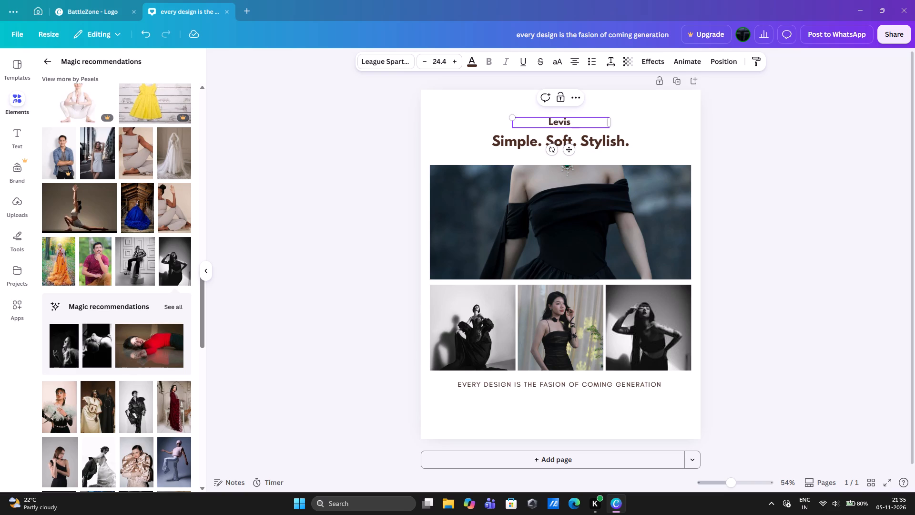
key(BackSpace)
Extend the brand name above the headline with ".co" so it reads "Levis.co".
key(period)
text(co)
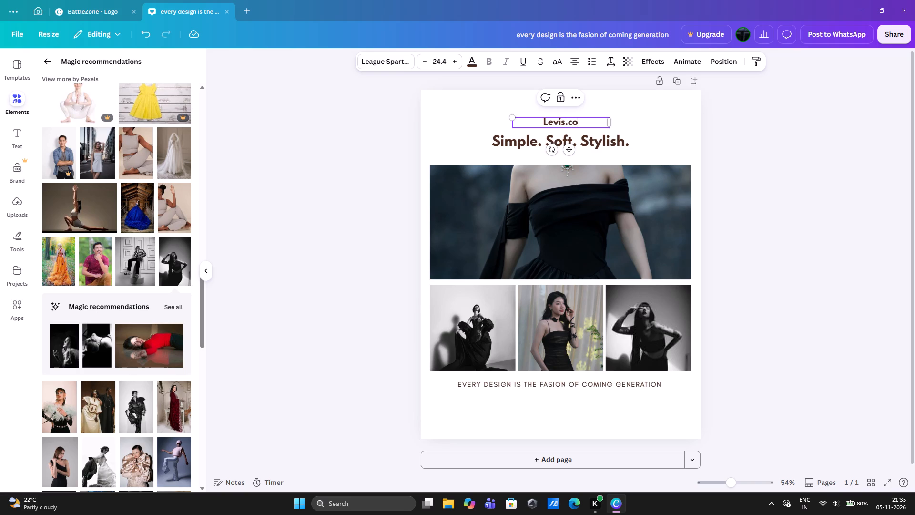
Delete the words "Soft" and "Stylish" from the headline, keeping "Simple." and the final full stop.
click(601, 142)
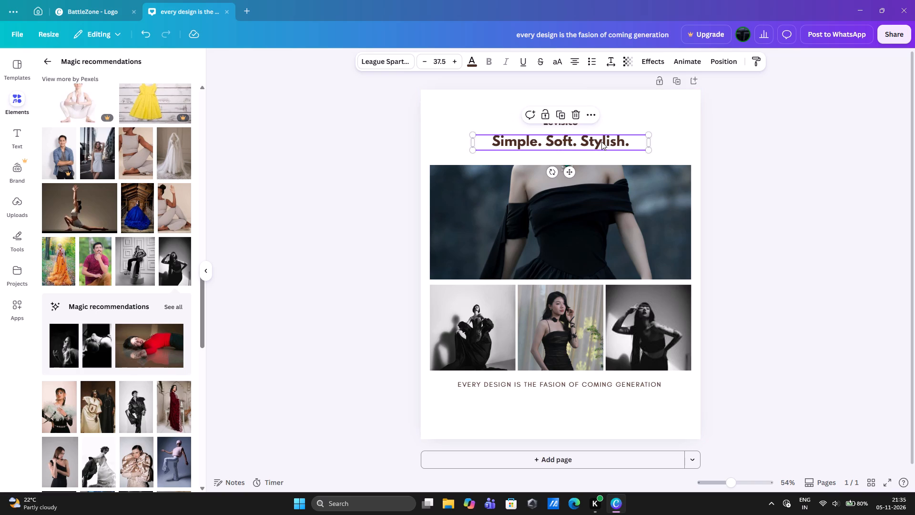
click(538, 140)
click(627, 143)
key(BackSpace)
key(BackSpace)
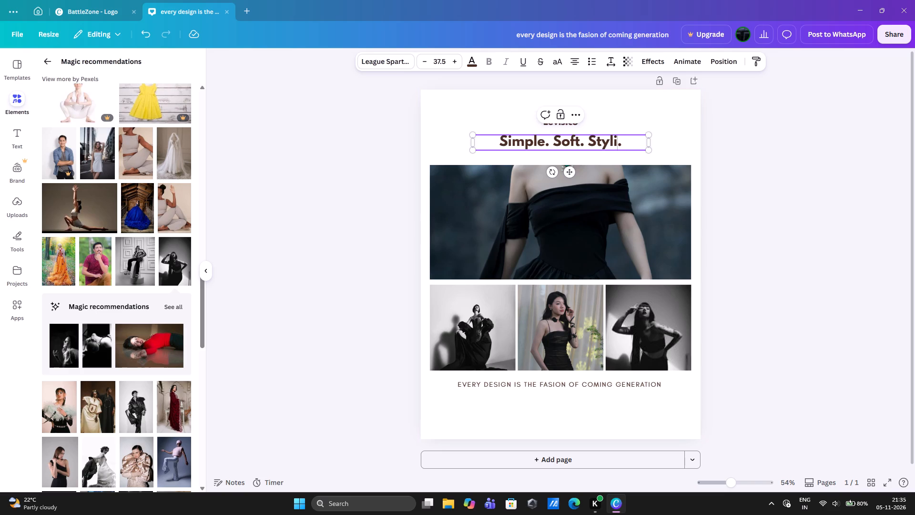
key(BackSpace)
key(BackSpace)
key(BackSpace)
key(BackSpace)
key(BackSpace)
key(BackSpace)
key(BackSpace)
key(BackSpace)
key(BackSpace)
key(BackSpace)
key(BackSpace)
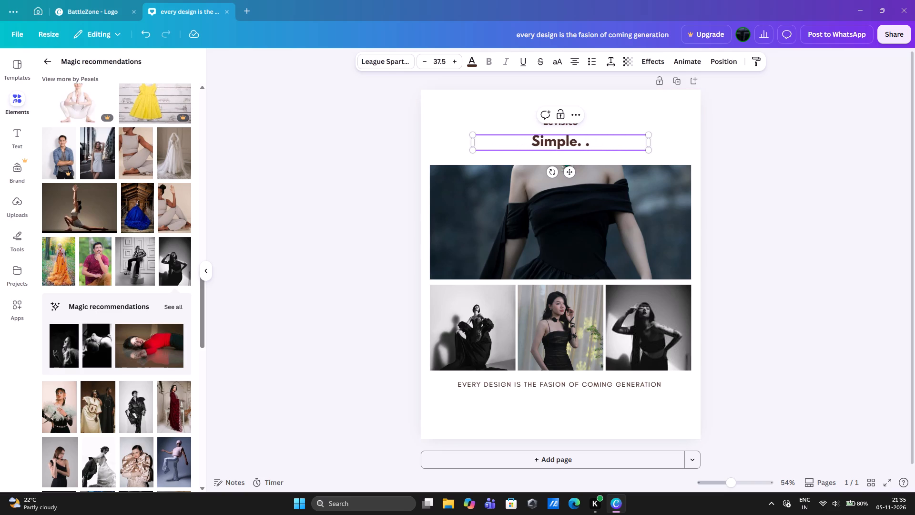
Enter "Elegent" as the headline's second word, between "Simple." and the final full stop.
text(ele)
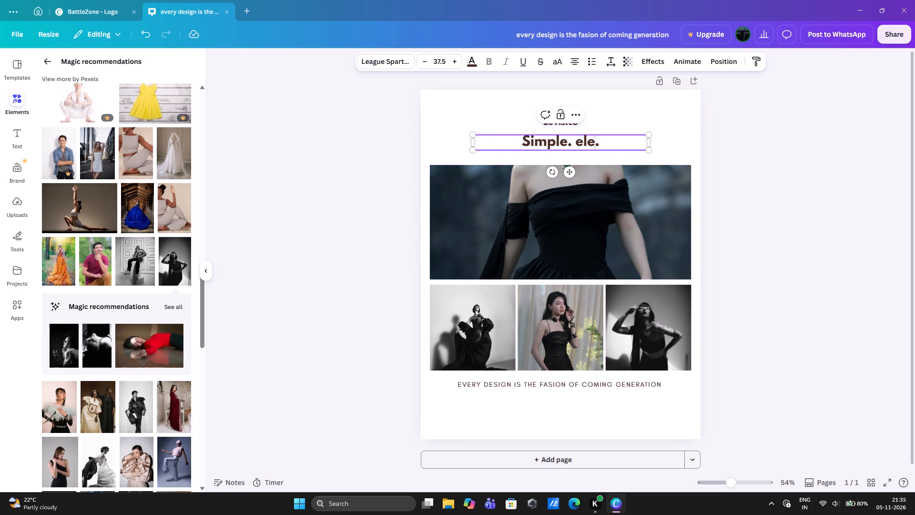
key(BackSpace)
key(BackSpace)
key(BackSpace)
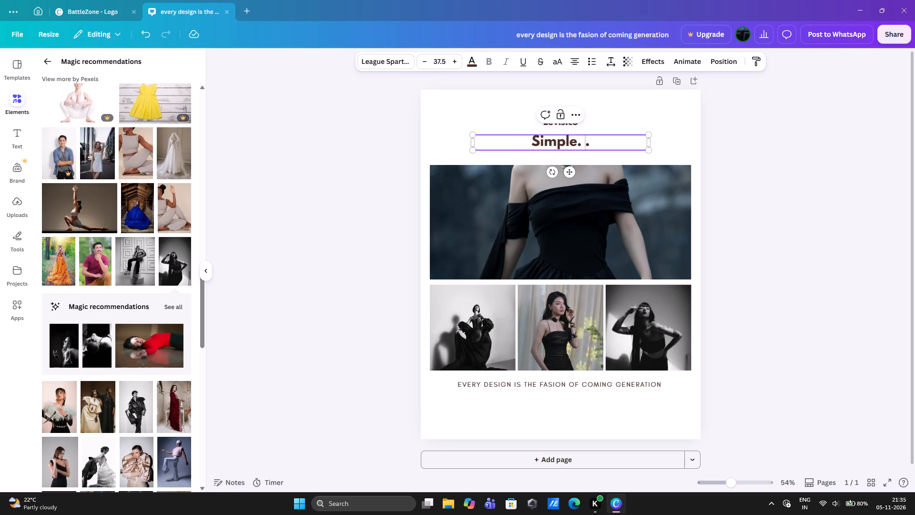
text(EElegent)
key(space)
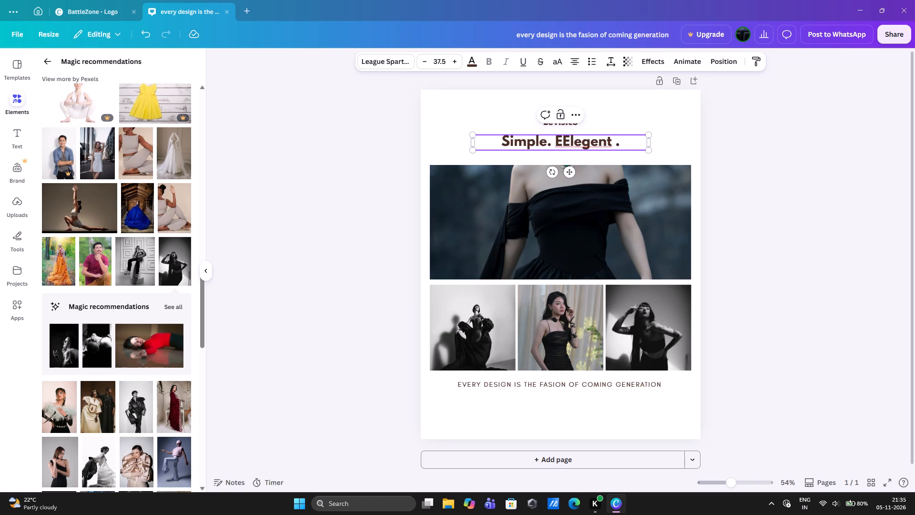
click(569, 142)
key(BackSpace)
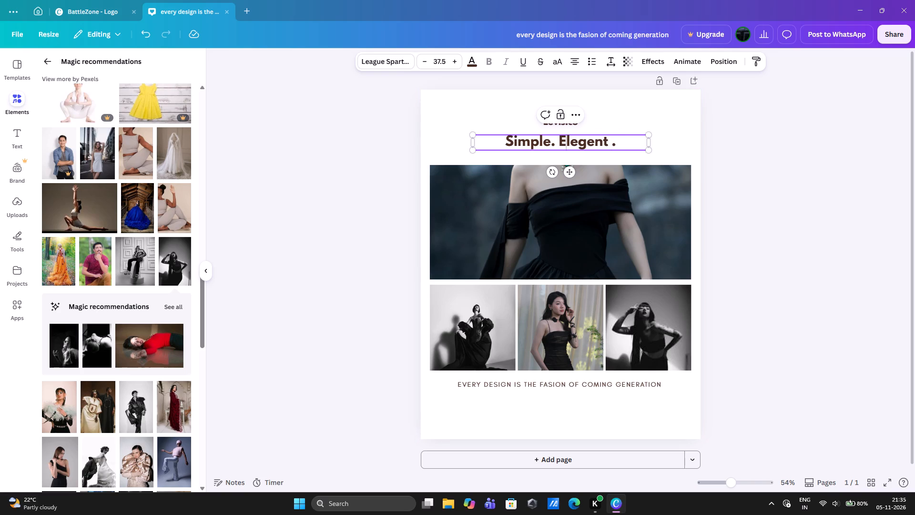
Try "And" at the end of the headline and erase it, keeping one space after the full stop.
click(620, 140)
key(space)
text(And)
key(space)
key(BackSpace)
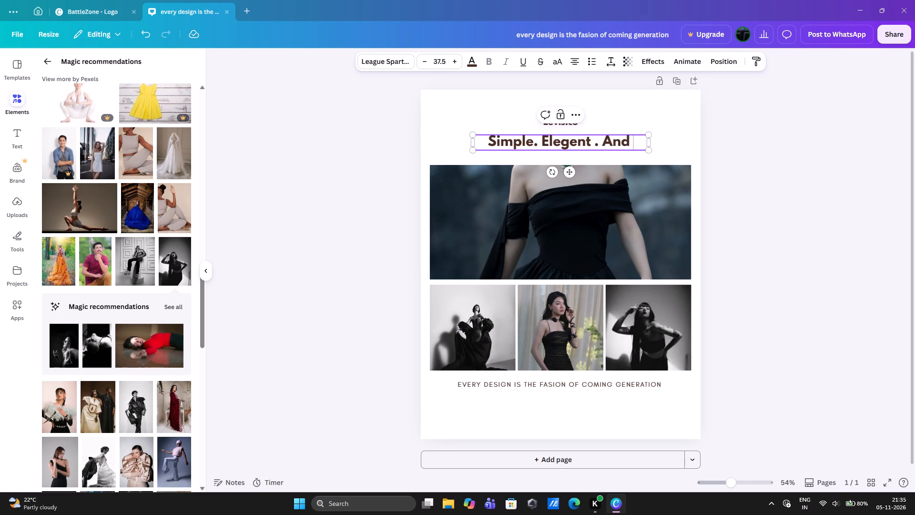
key(BackSpace)
key(BackSpace)
key(BackSpace)
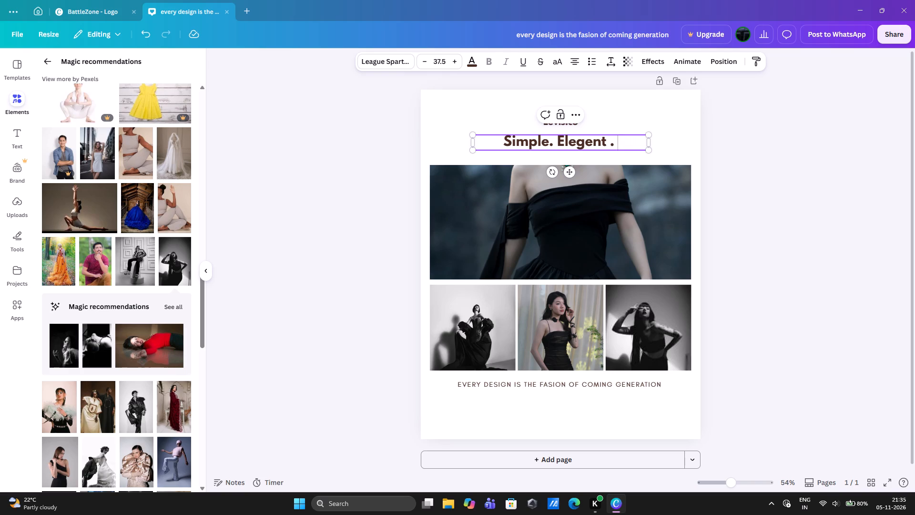
Add "Stlyish" as the headline's third word so it reads "Simple. Elegent . Stlyish".
key(s)
key(BackSpace)
text(St)
text(lyyih)
key(BackSpace)
key(BackSpace)
key(BackSpace)
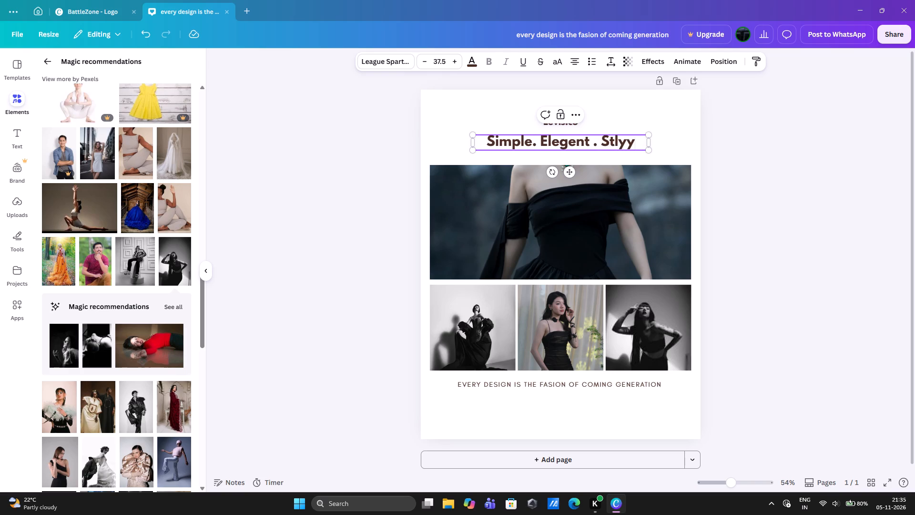
key(BackSpace)
text(yish)
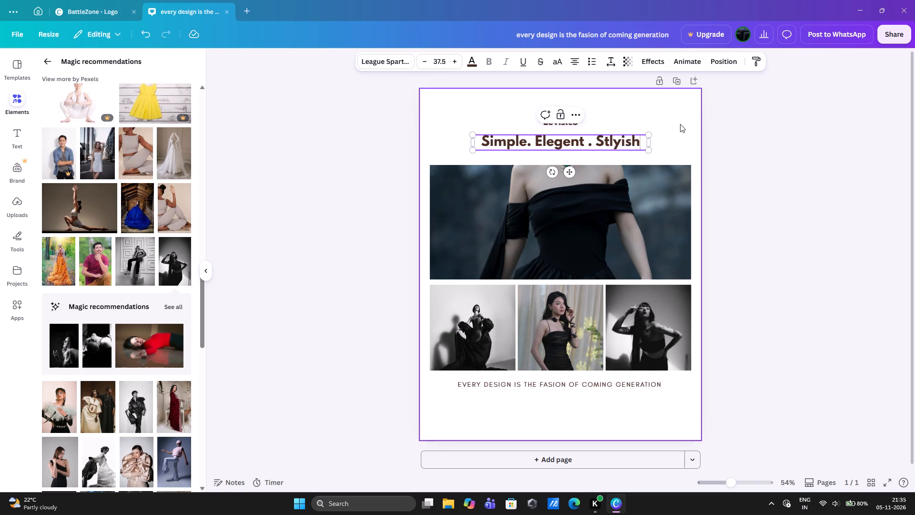
click(680, 124)
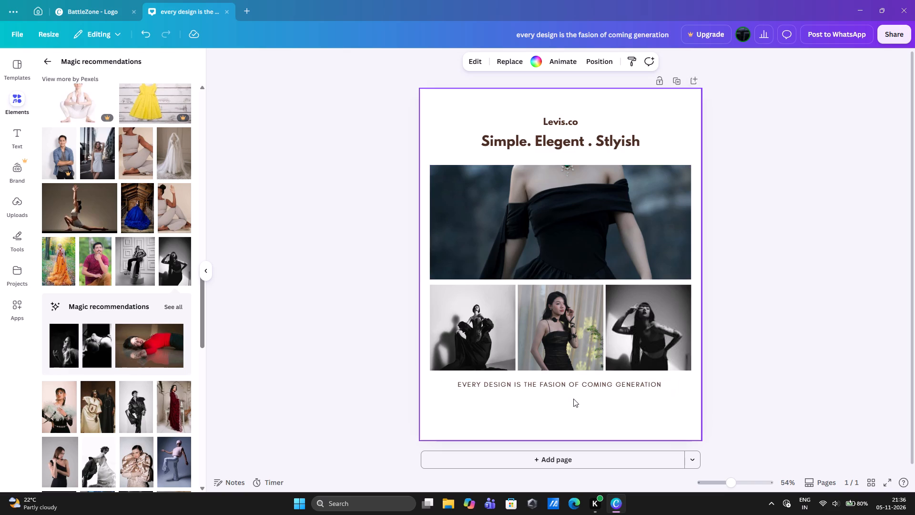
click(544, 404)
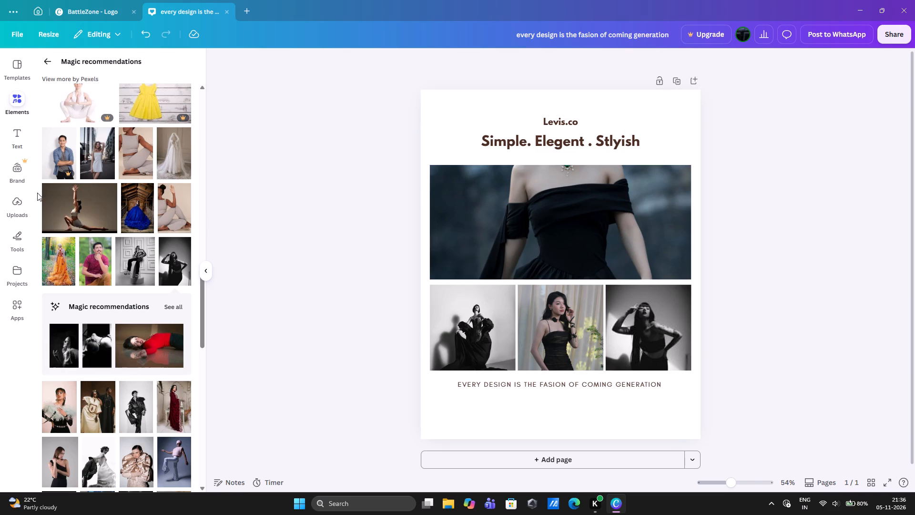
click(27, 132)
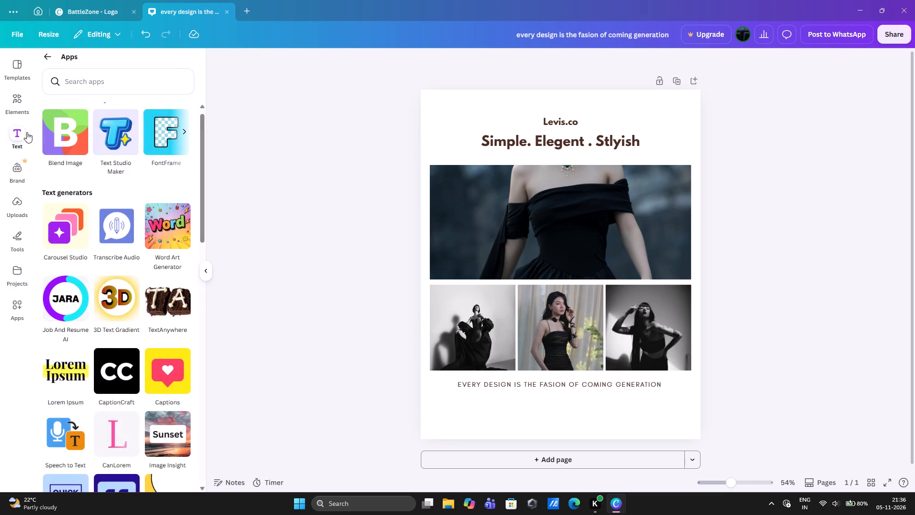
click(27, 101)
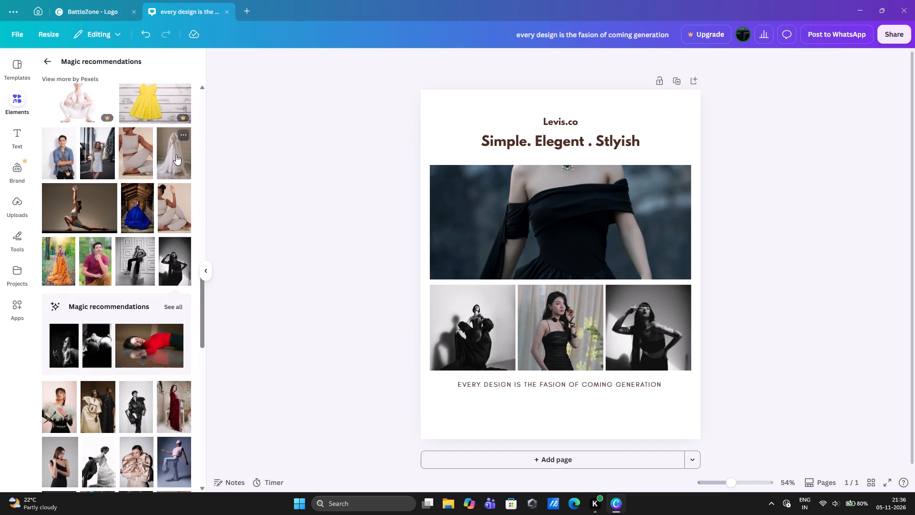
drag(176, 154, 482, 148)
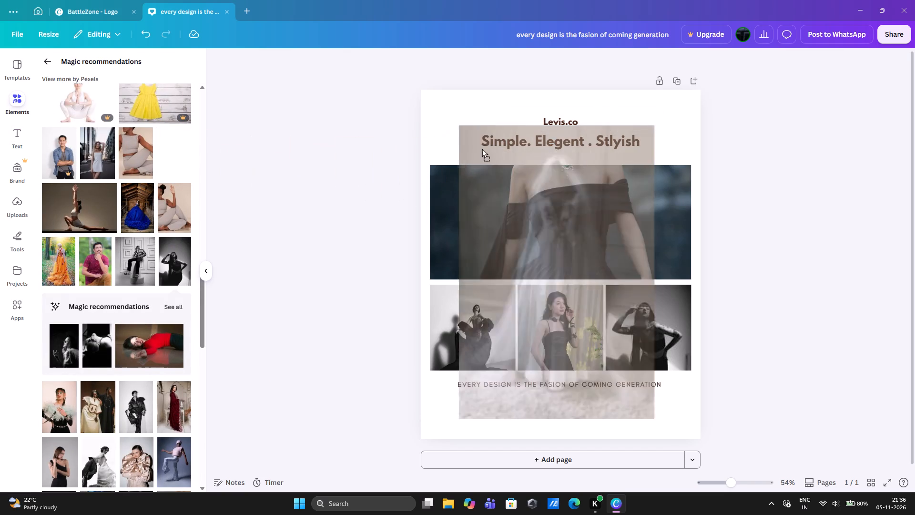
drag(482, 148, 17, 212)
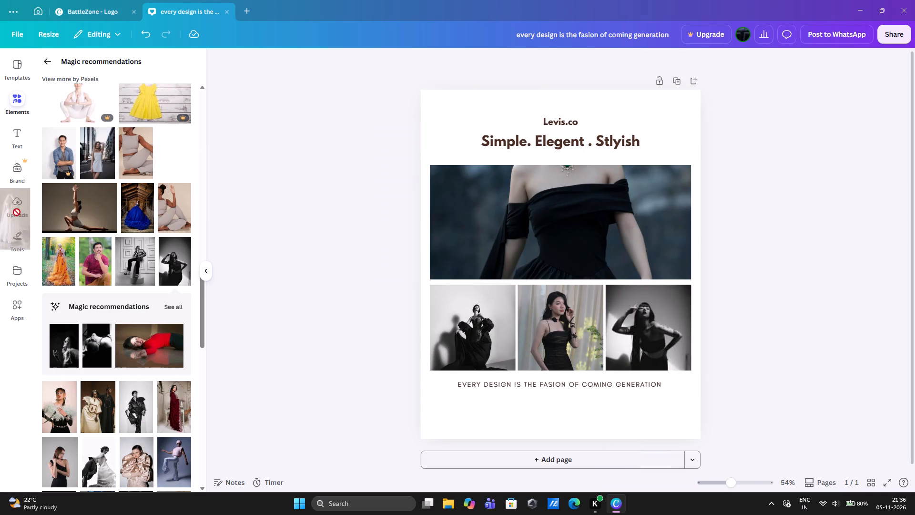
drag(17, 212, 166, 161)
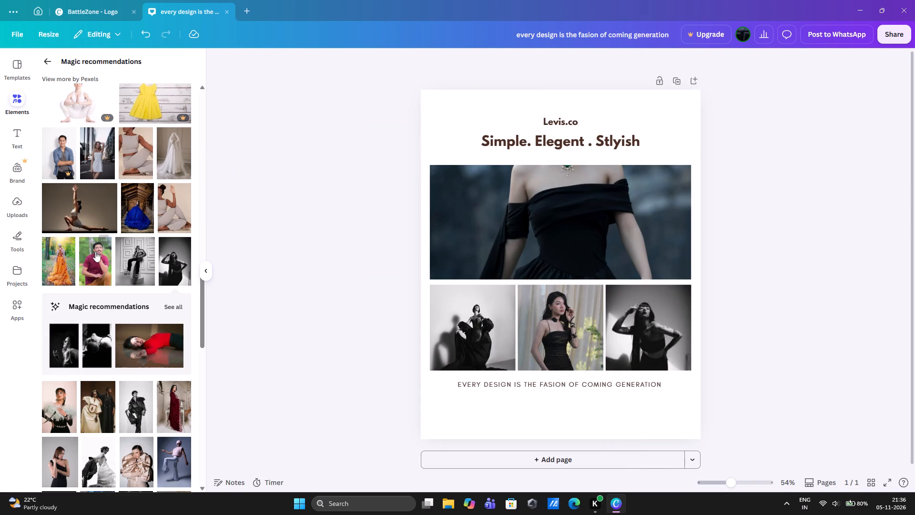
Leave the magic recommendations and search the elements library for "grey bg".
scroll(100, 263, down, 4)
scroll(86, 176, up, 1)
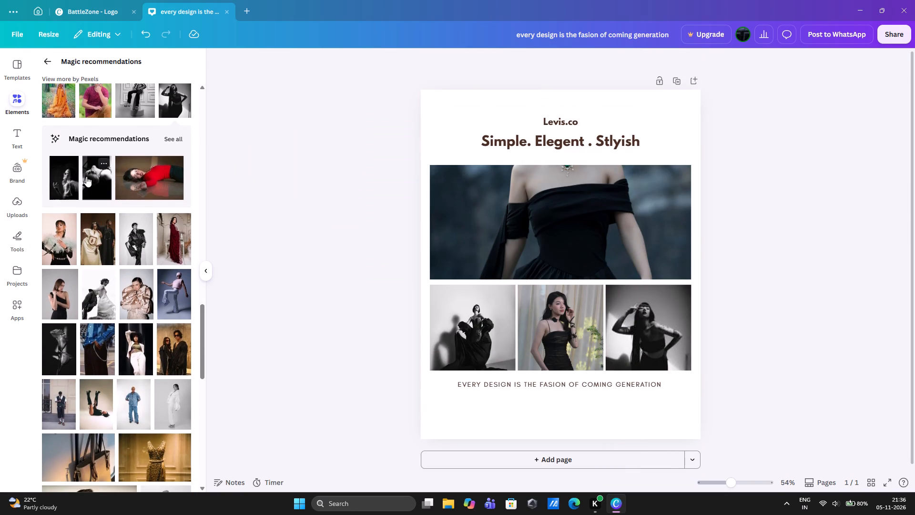
scroll(86, 176, up, 8)
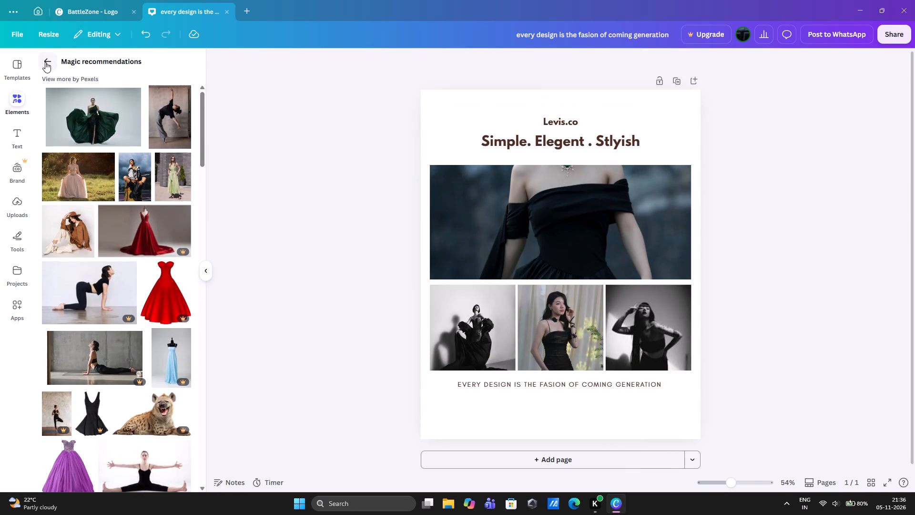
click(45, 62)
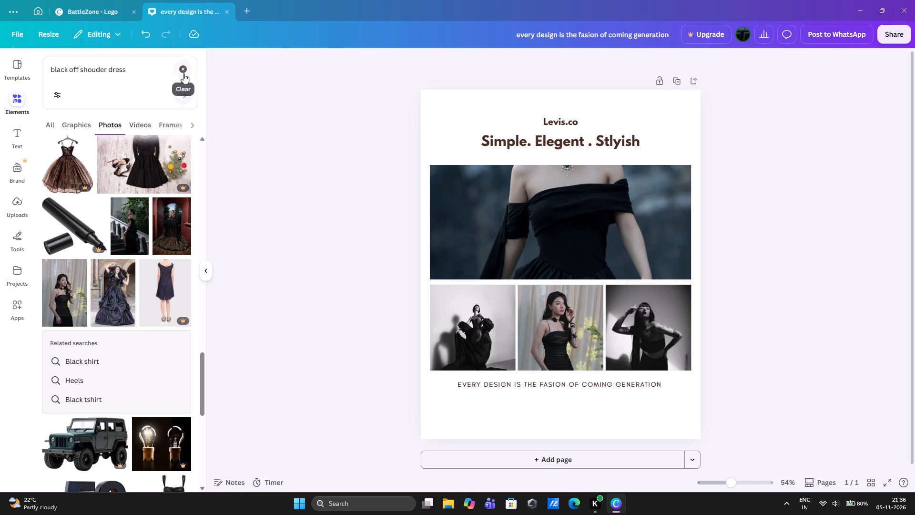
click(183, 73)
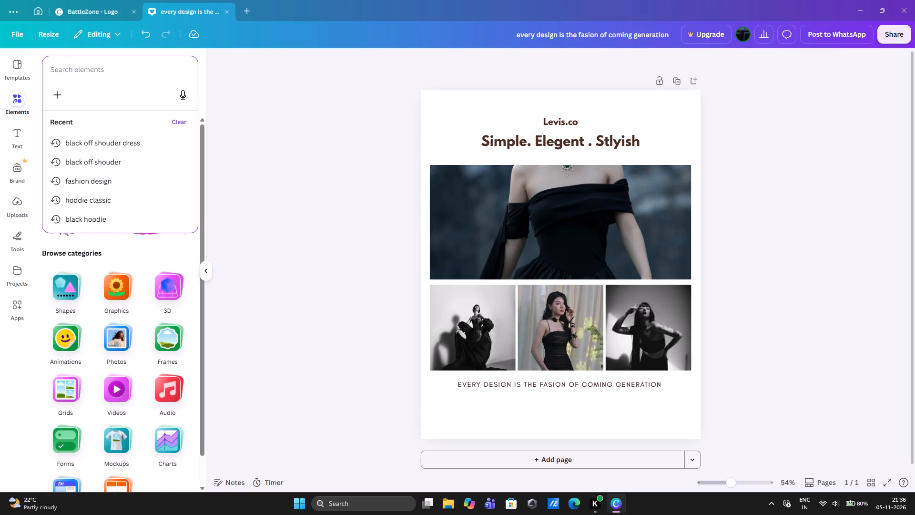
text(grey)
key(space)
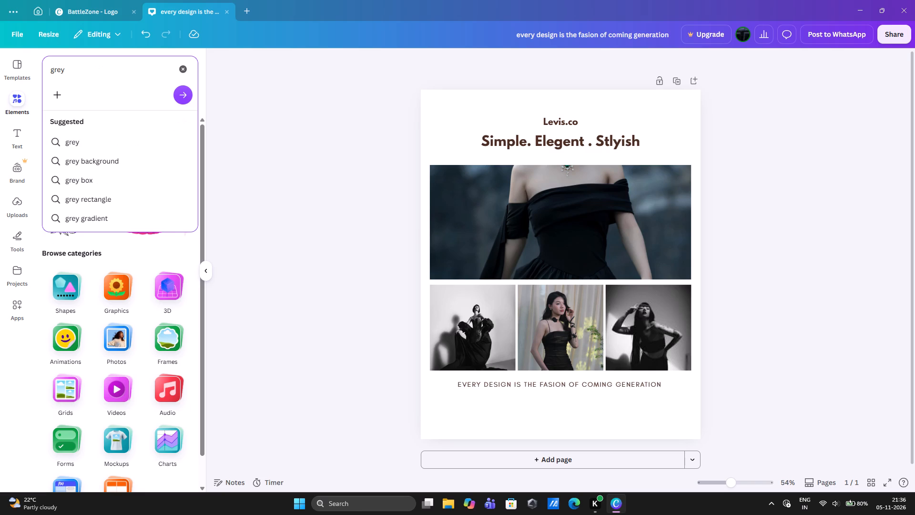
text(bg)
key(Return)
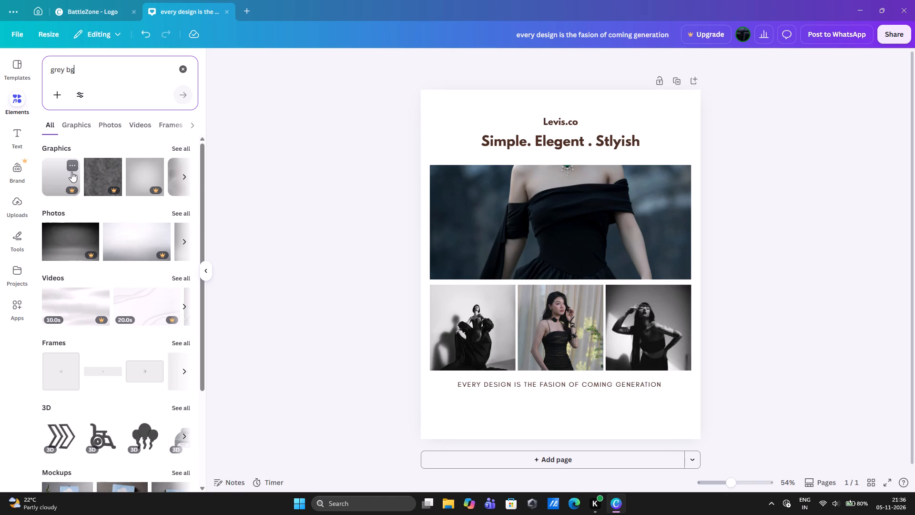
Look through the overview of grey background results, especially the graphics row and the available categories.
scroll(71, 172, up, 1)
scroll(79, 235, down, 1)
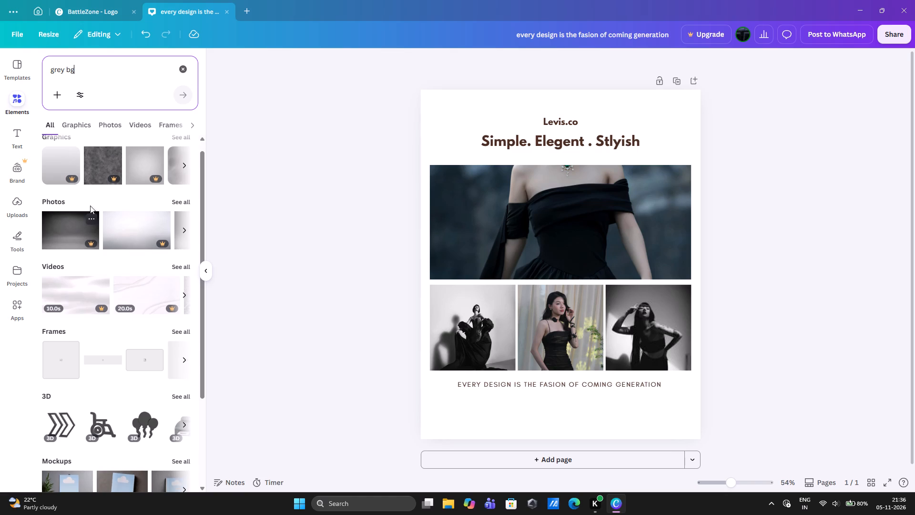
scroll(116, 154, left, 3)
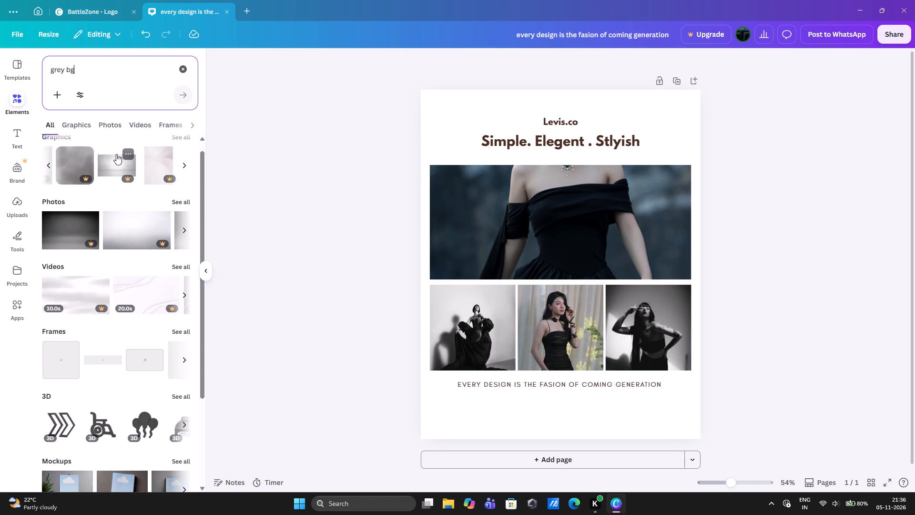
scroll(116, 154, left, 4)
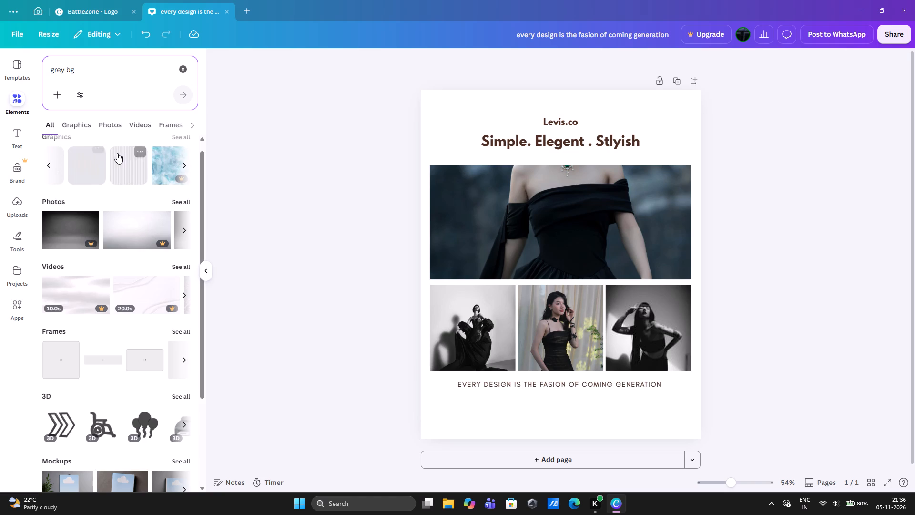
click(191, 123)
double_click(191, 123)
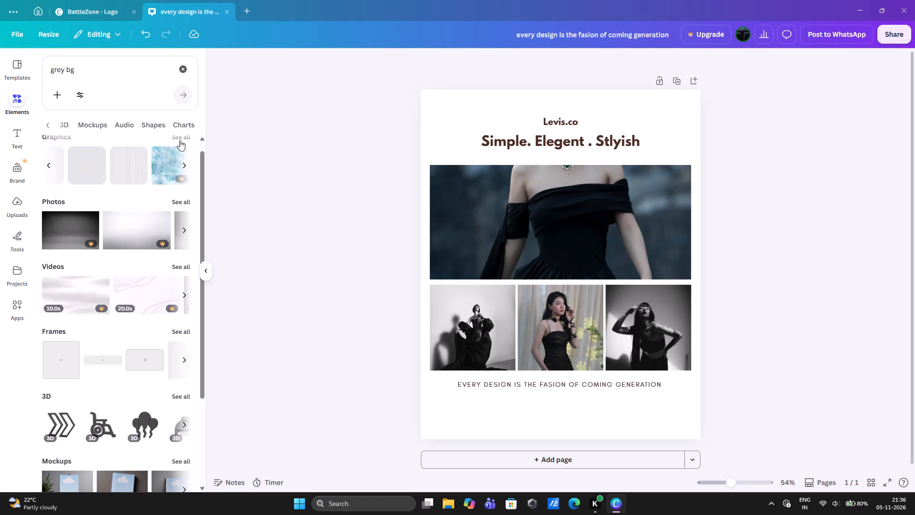
Show all graphics results for "grey bg" and look through them for a suitable grey background.
click(180, 140)
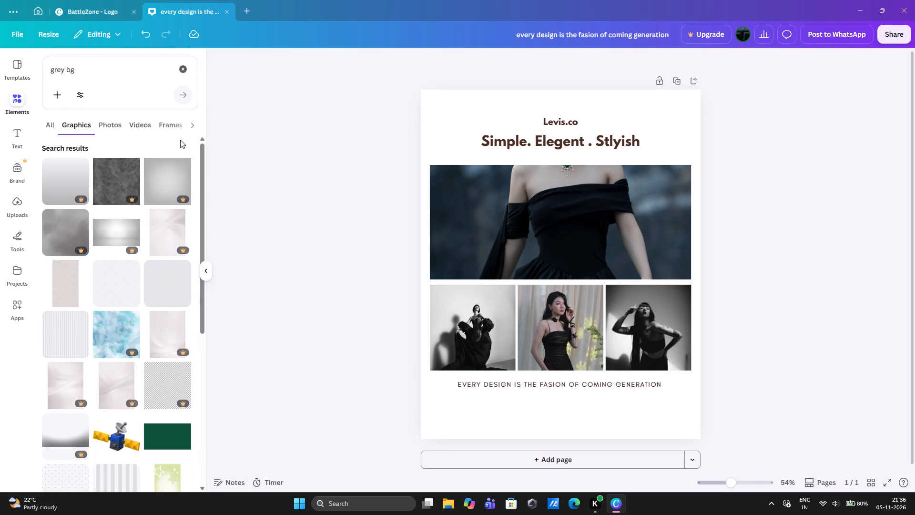
scroll(107, 225, down, 11)
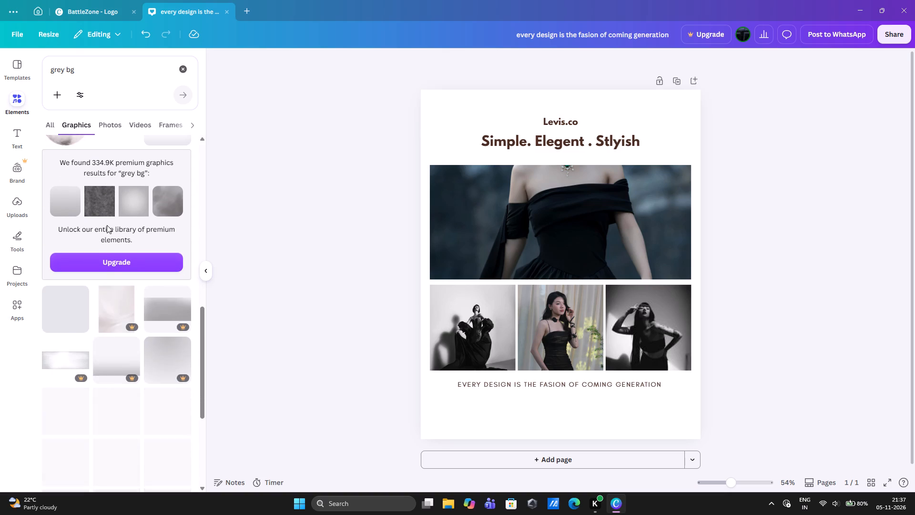
scroll(107, 225, down, 4)
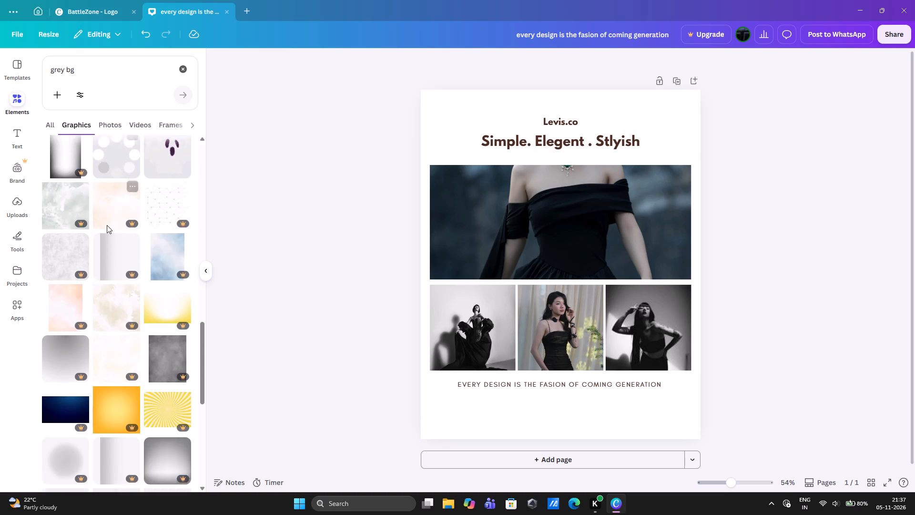
scroll(107, 225, down, 6)
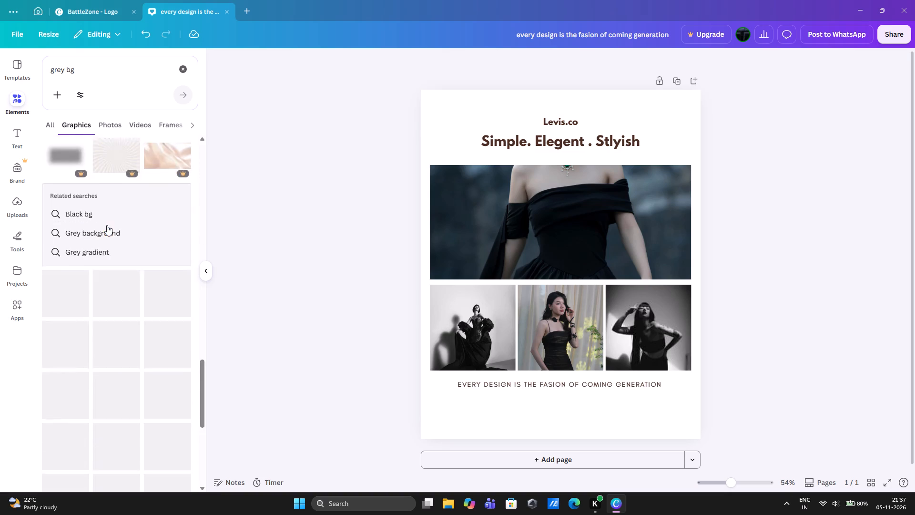
scroll(107, 225, up, 3)
scroll(107, 225, down, 2)
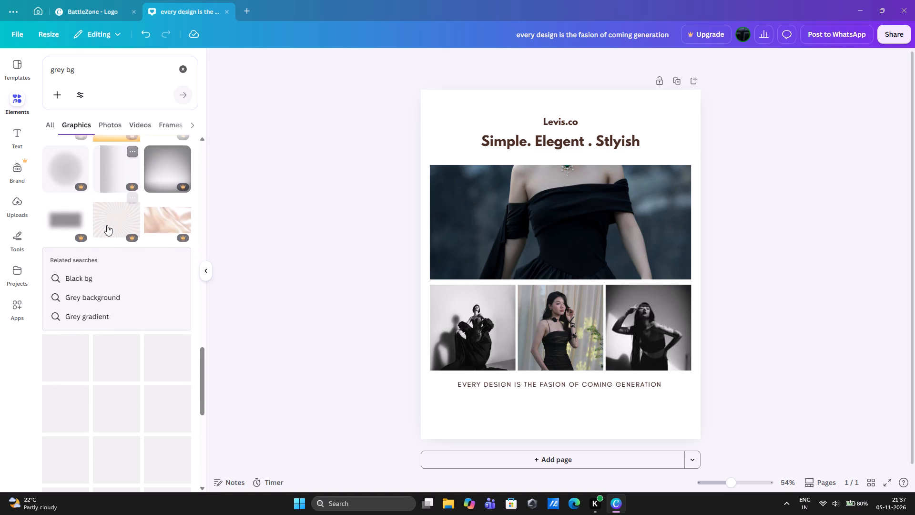
scroll(107, 225, down, 1)
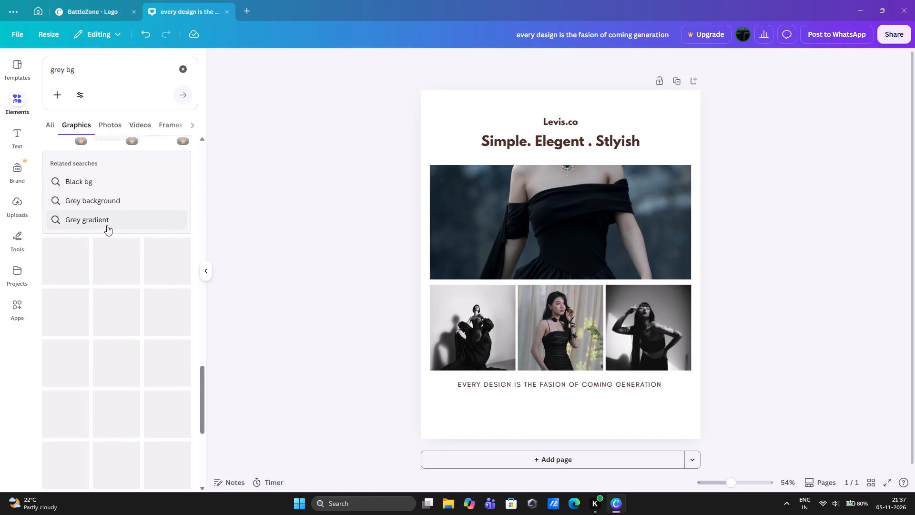
Switch to the related search "Grey gradient" and look through its graphics for a usable background.
click(107, 225)
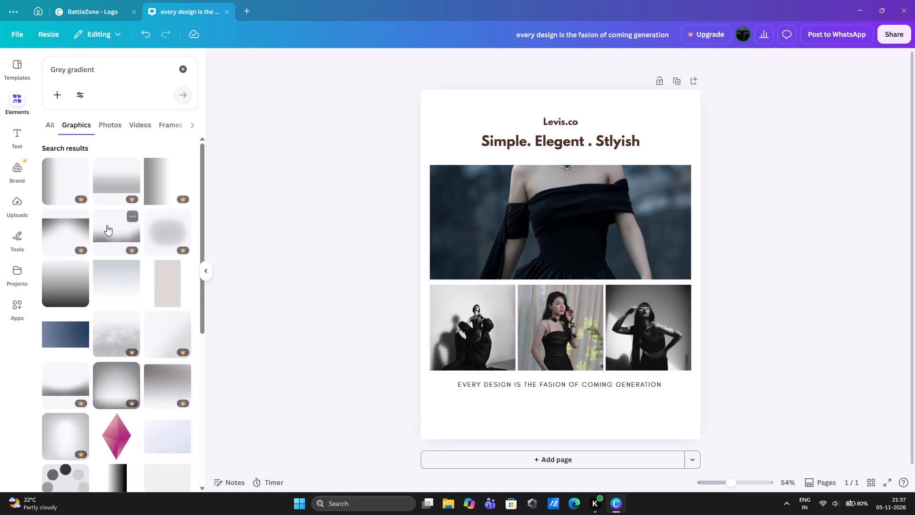
scroll(114, 299, down, 6)
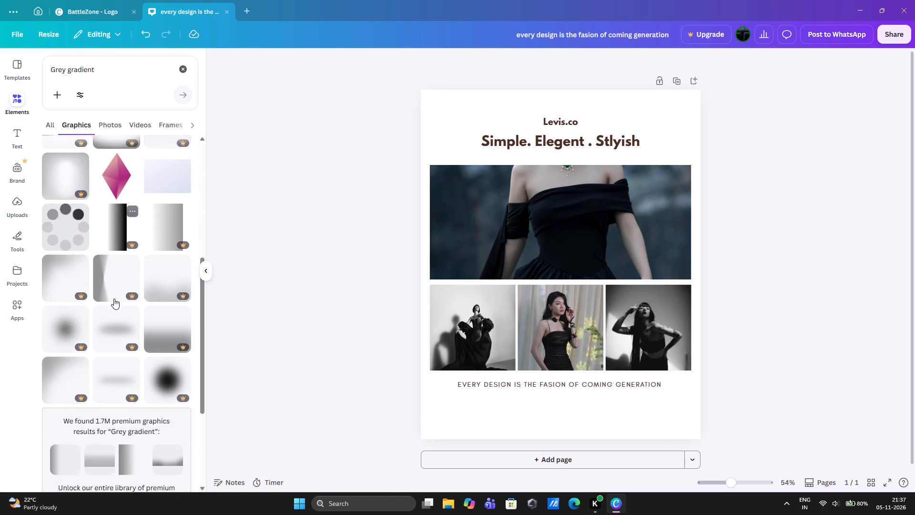
scroll(114, 299, down, 5)
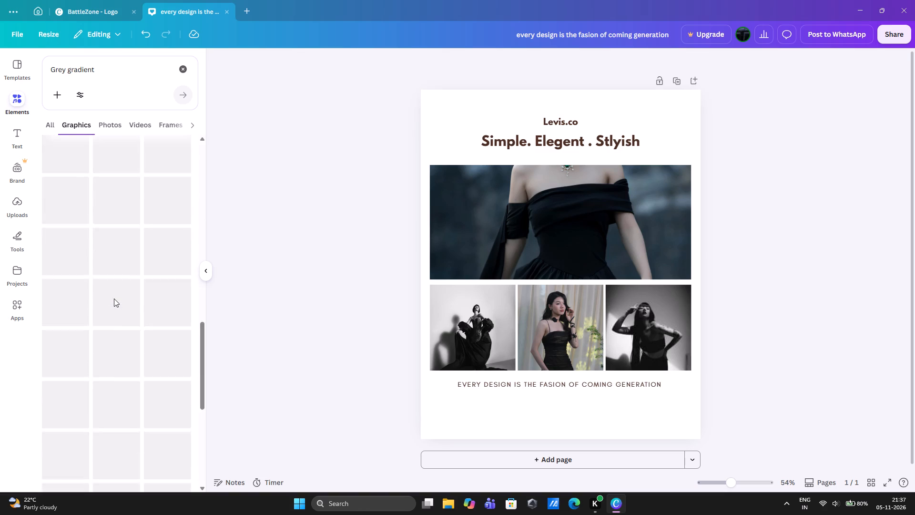
scroll(114, 299, up, 3)
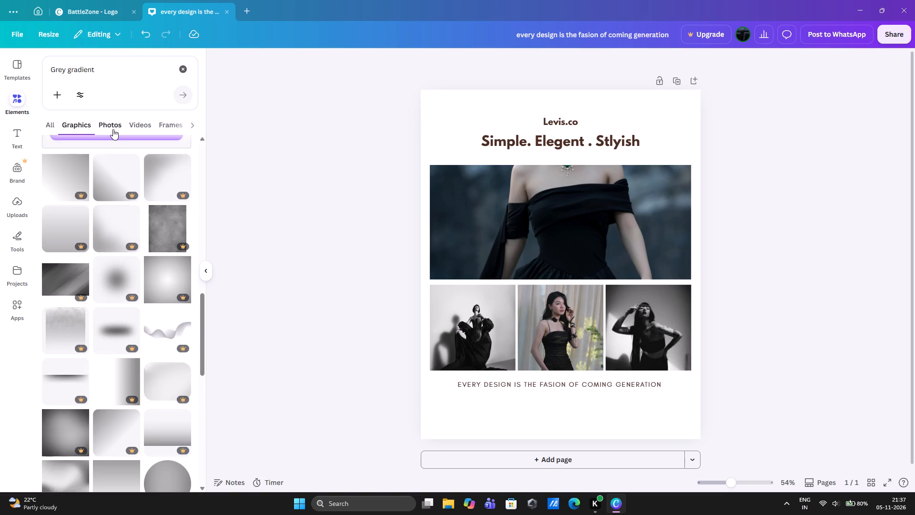
Show the photo results for "Grey gradient" and look through them for a free grey background.
click(112, 129)
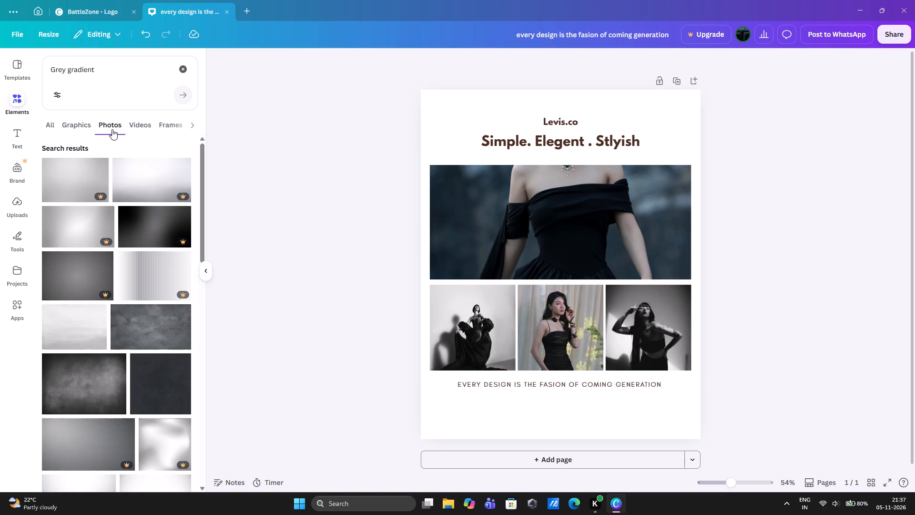
scroll(121, 277, down, 3)
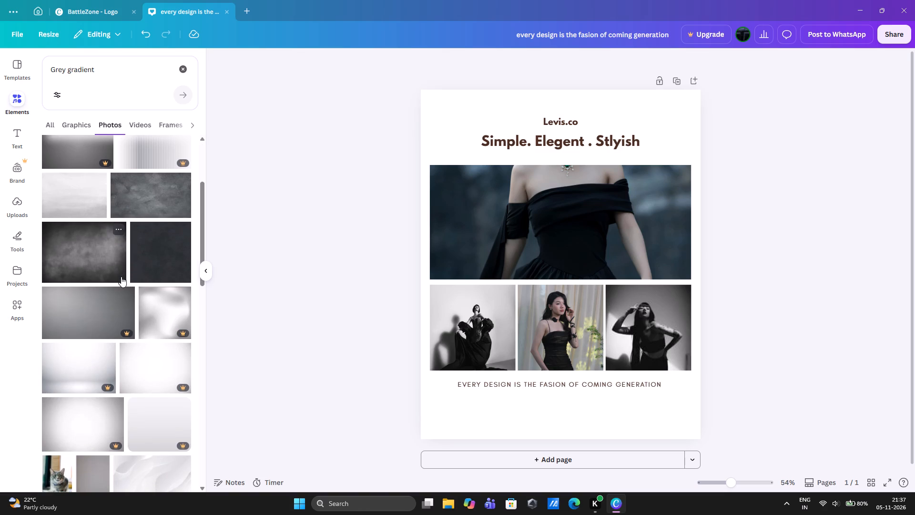
scroll(121, 277, down, 2)
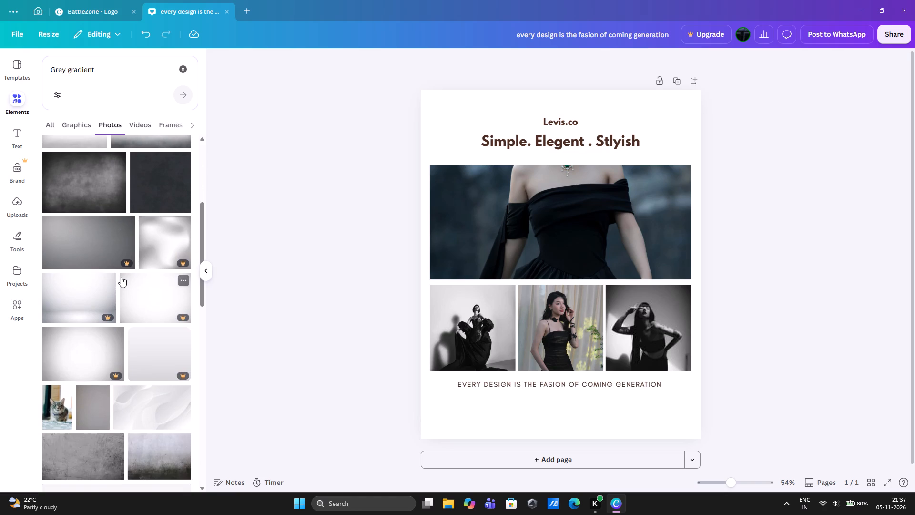
scroll(121, 277, down, 5)
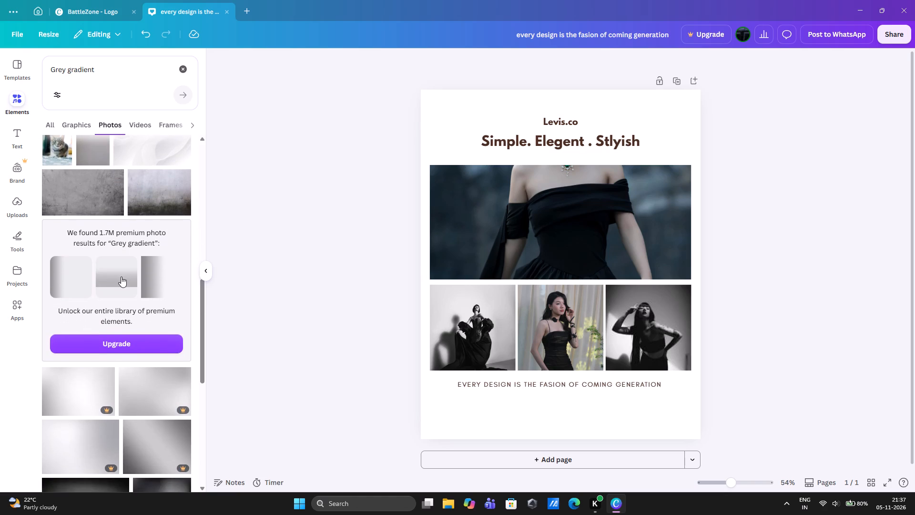
scroll(121, 277, down, 3)
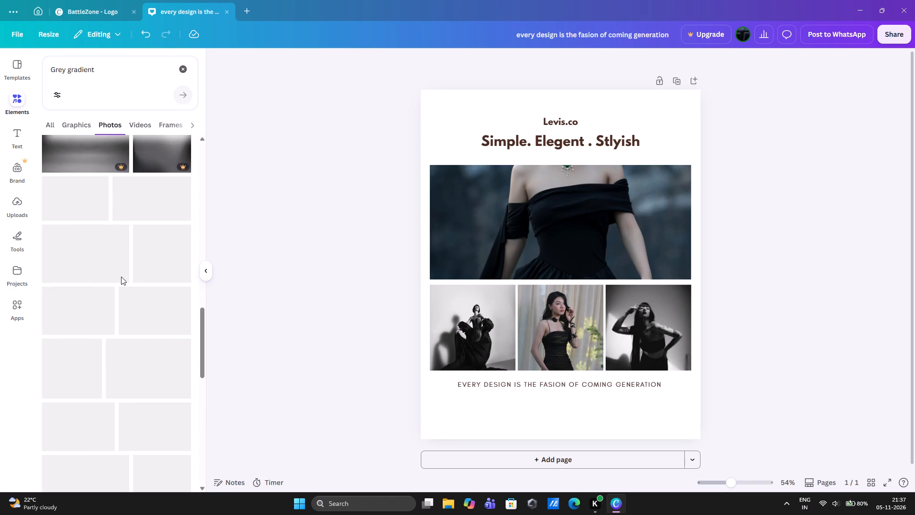
scroll(121, 277, down, 2)
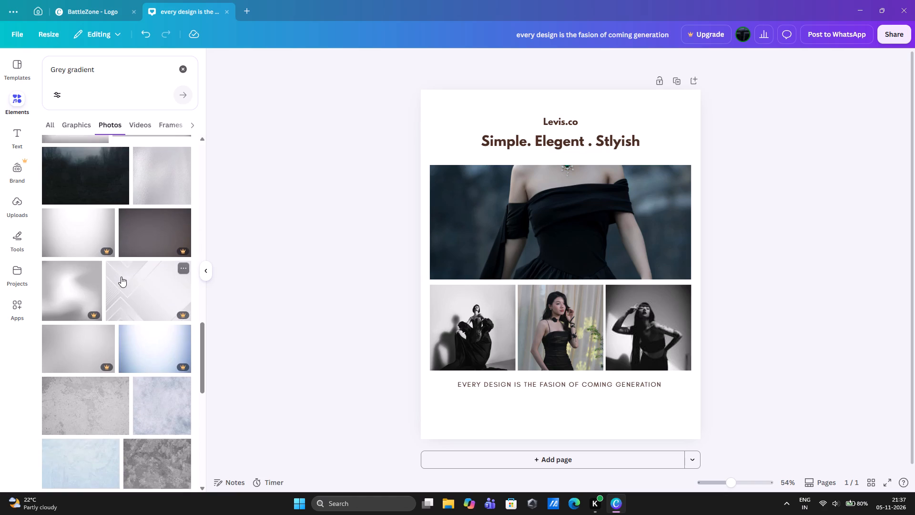
scroll(121, 277, down, 2)
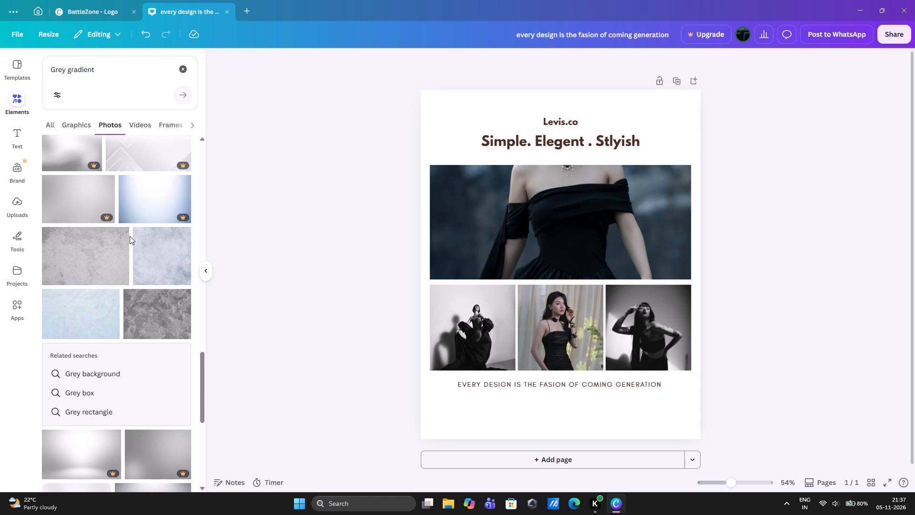
scroll(116, 319, down, 3)
Place the light grey weathered concrete photo from the "Grey gradient" results on the page so it fills the whole canvas.
scroll(127, 372, up, 3)
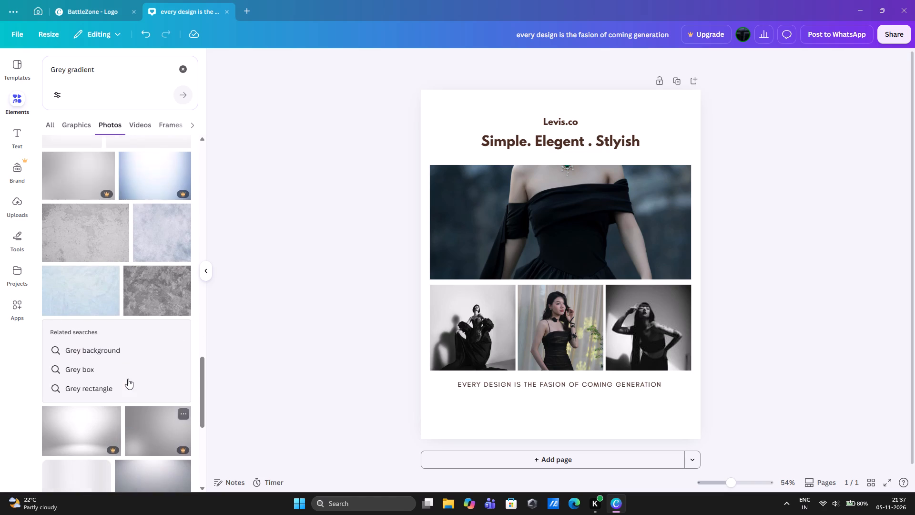
scroll(128, 379, up, 1)
drag(109, 261, 302, 215)
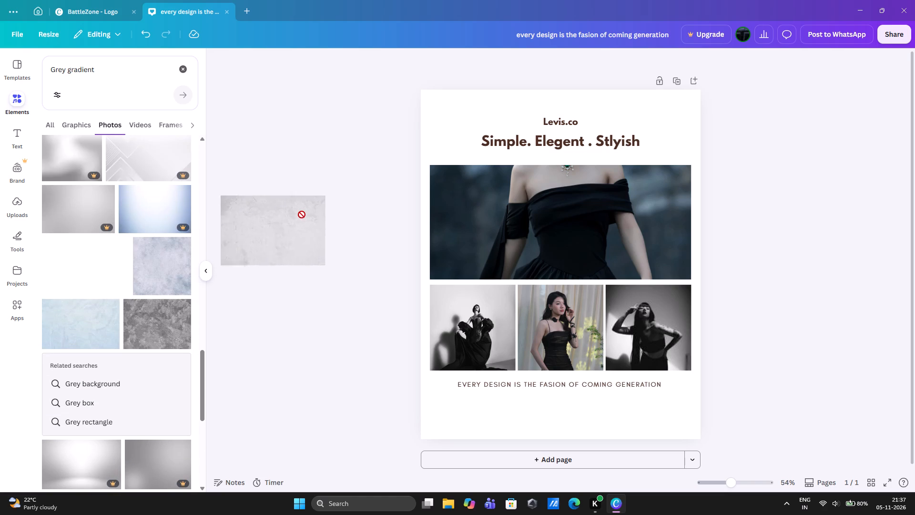
drag(302, 215, 445, 152)
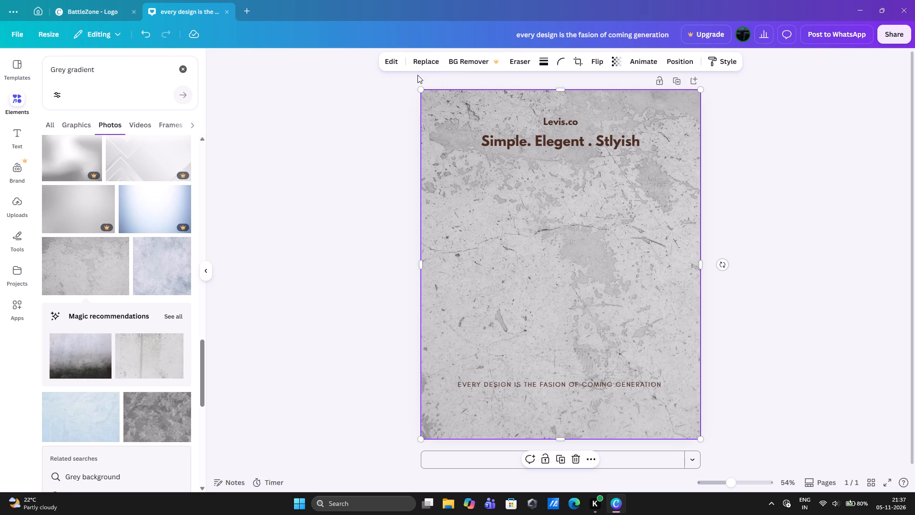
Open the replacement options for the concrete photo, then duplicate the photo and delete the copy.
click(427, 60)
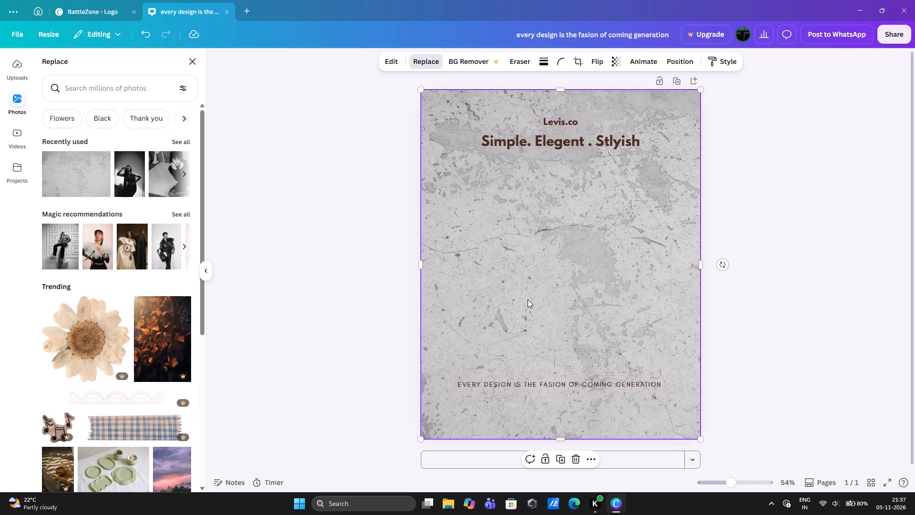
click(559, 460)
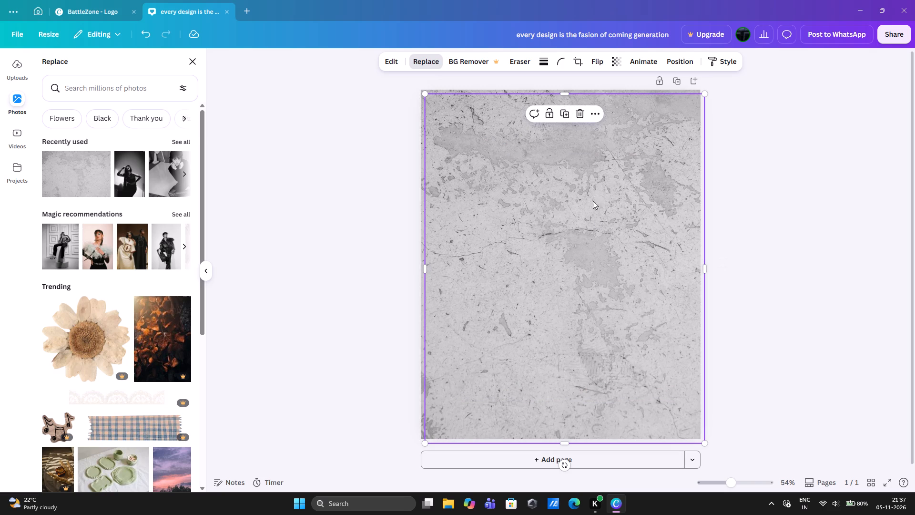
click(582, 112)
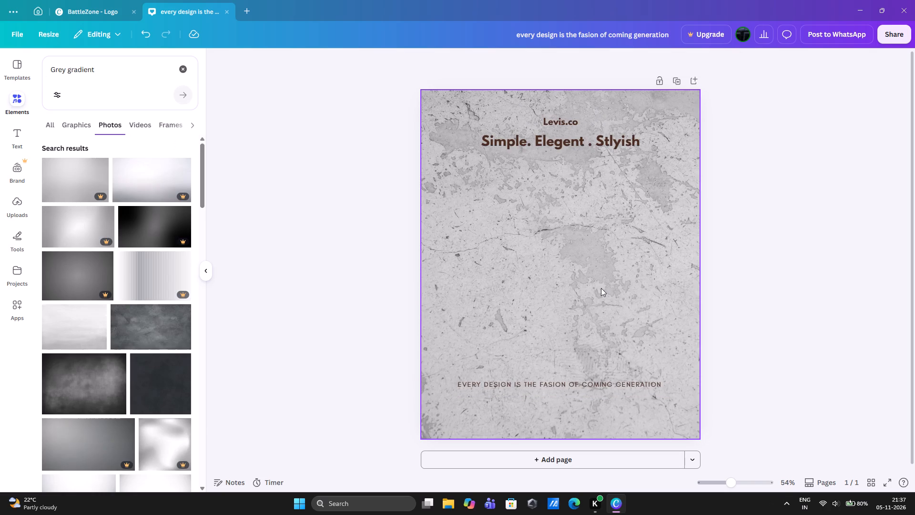
Select the full-page concrete photo and show the page's layer list.
click(601, 288)
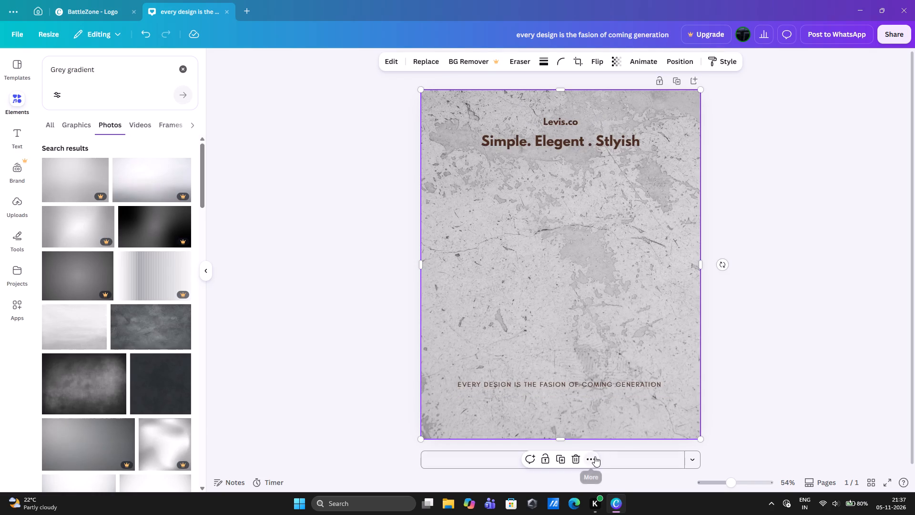
click(595, 456)
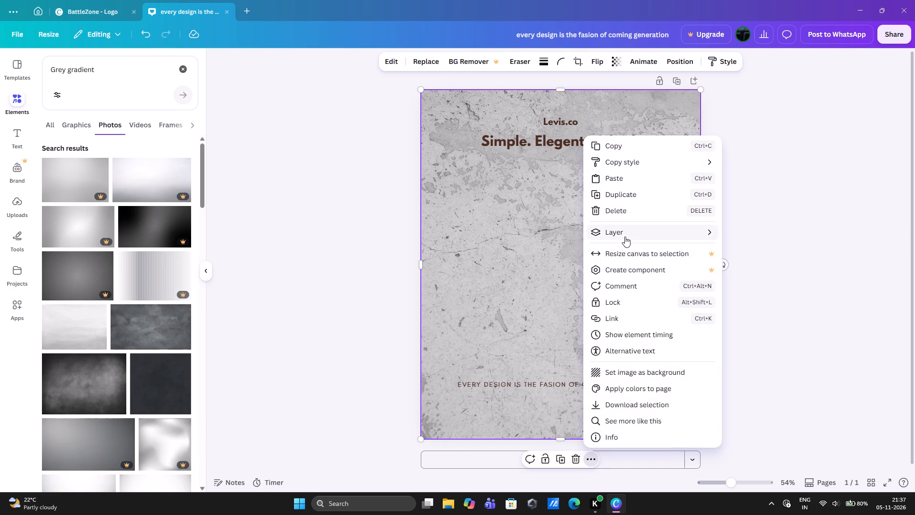
click(625, 237)
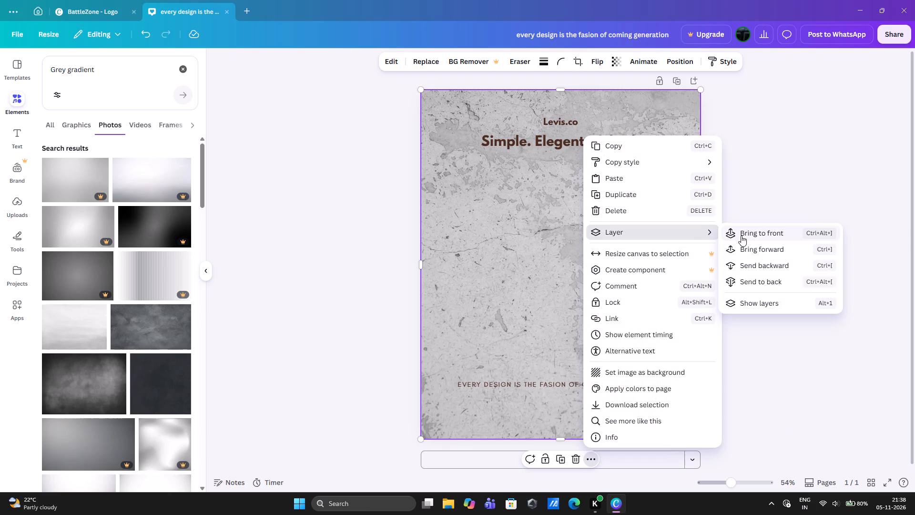
click(750, 302)
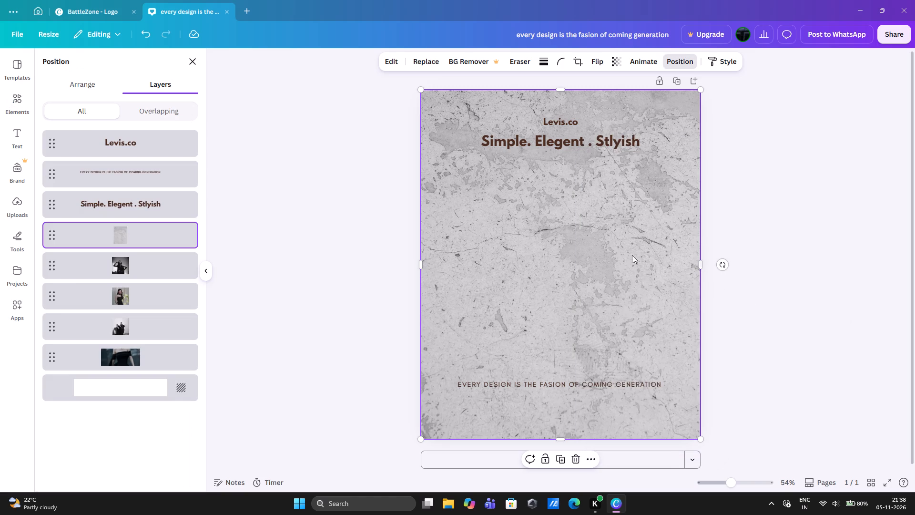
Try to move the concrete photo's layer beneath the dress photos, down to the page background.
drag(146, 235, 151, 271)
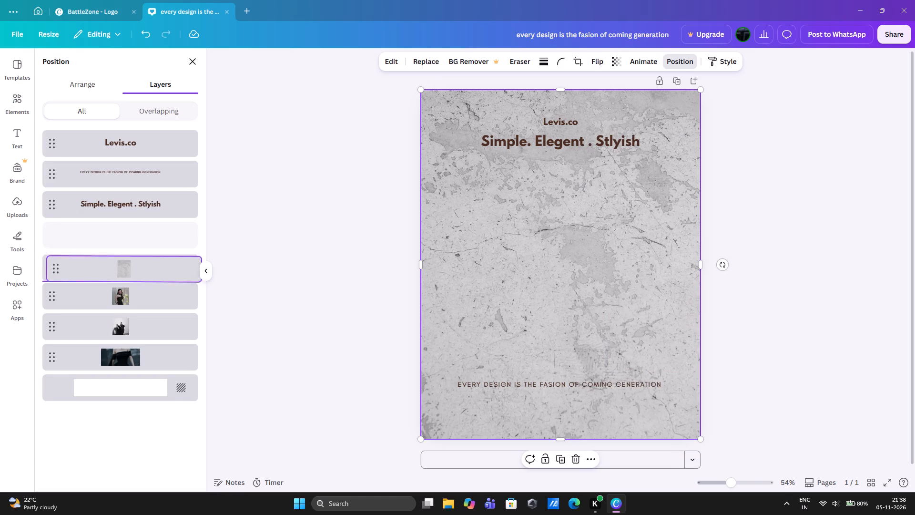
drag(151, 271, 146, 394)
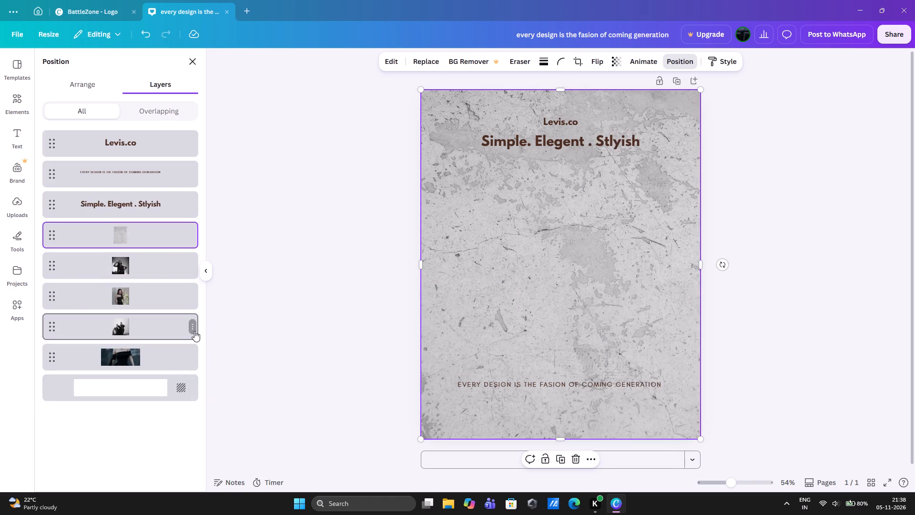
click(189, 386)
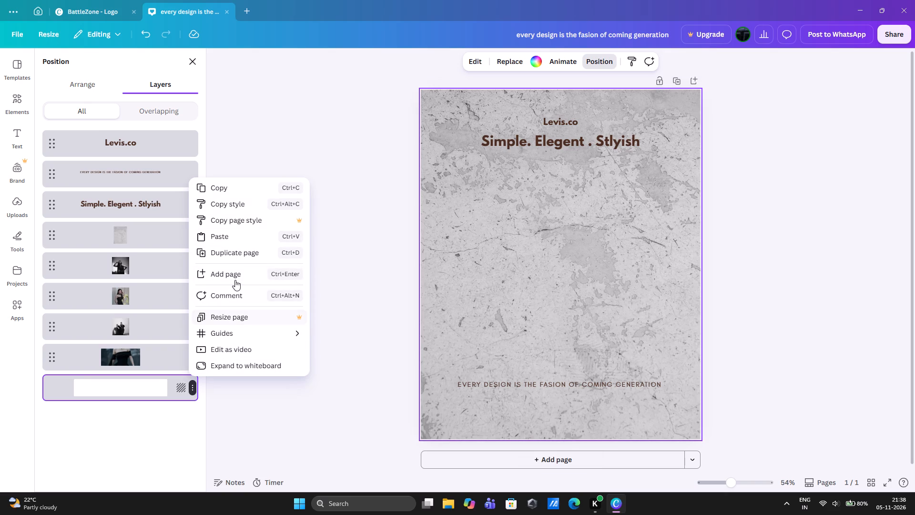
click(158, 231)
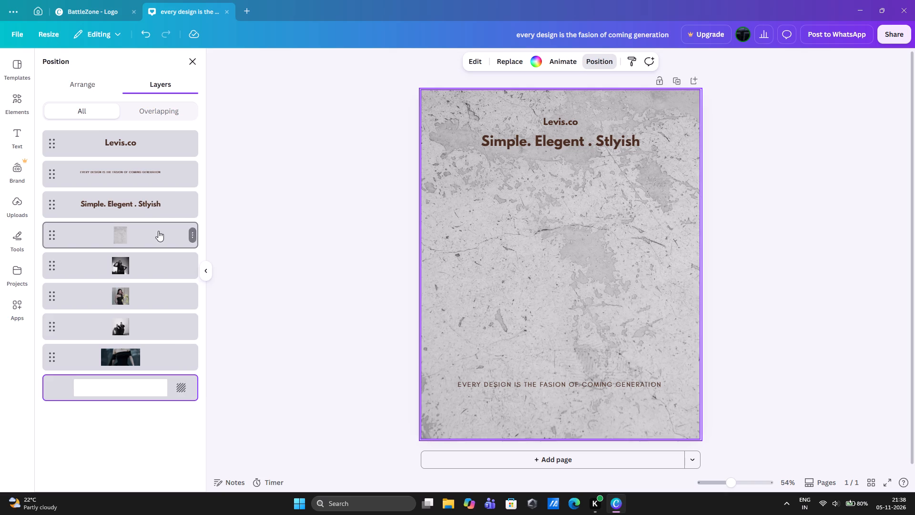
Set the concrete photo as the page background from its layer's options.
click(191, 235)
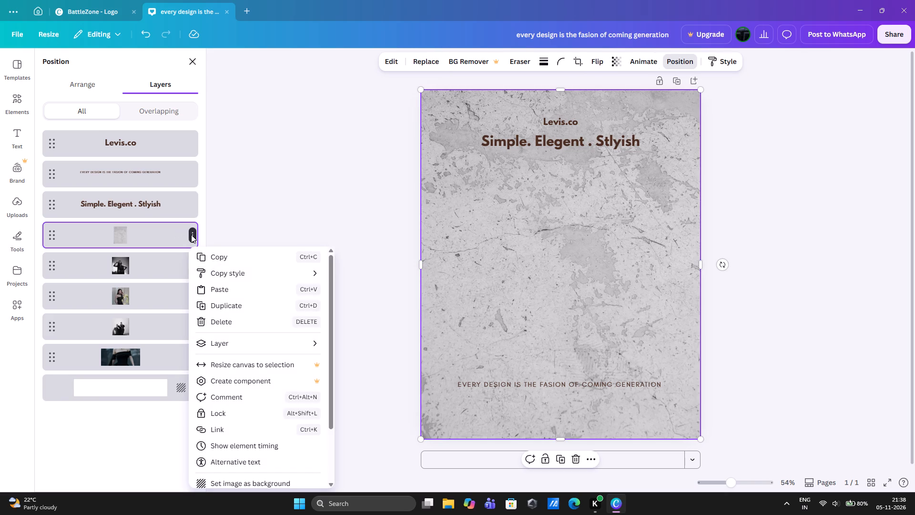
scroll(226, 349, down, 2)
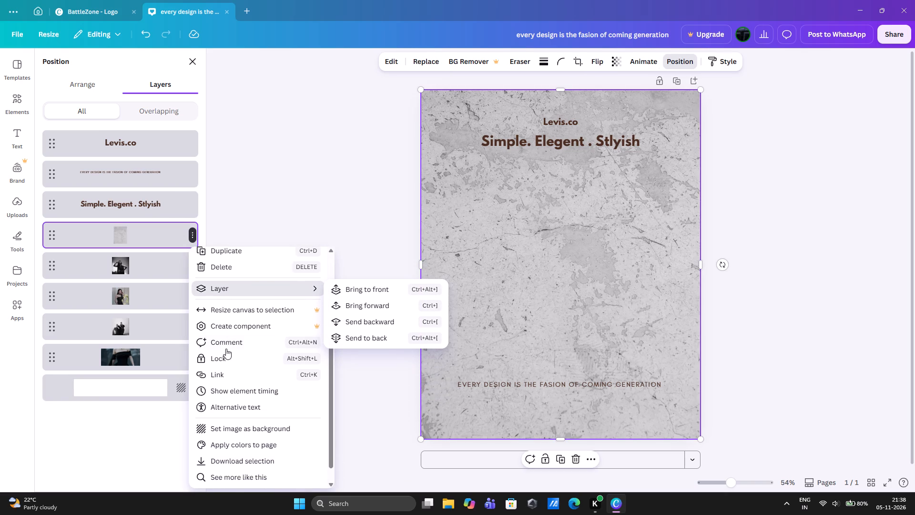
scroll(243, 407, down, 1)
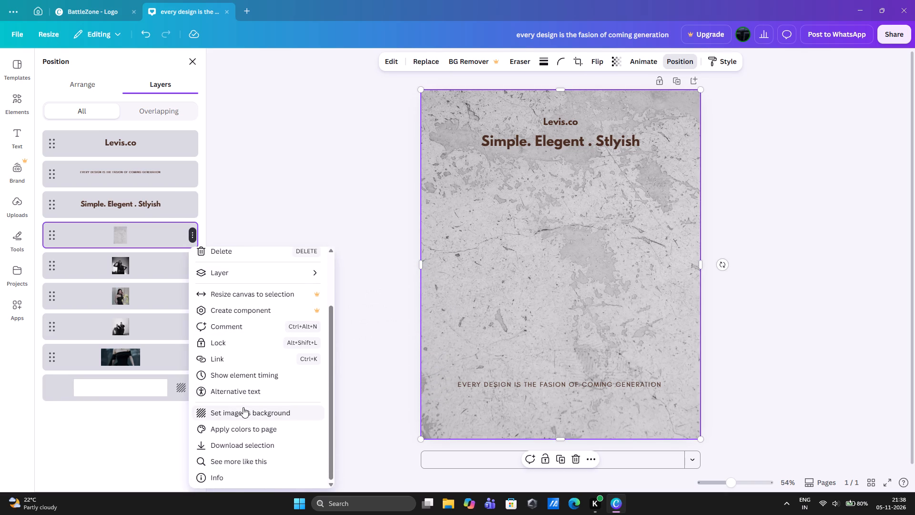
click(251, 417)
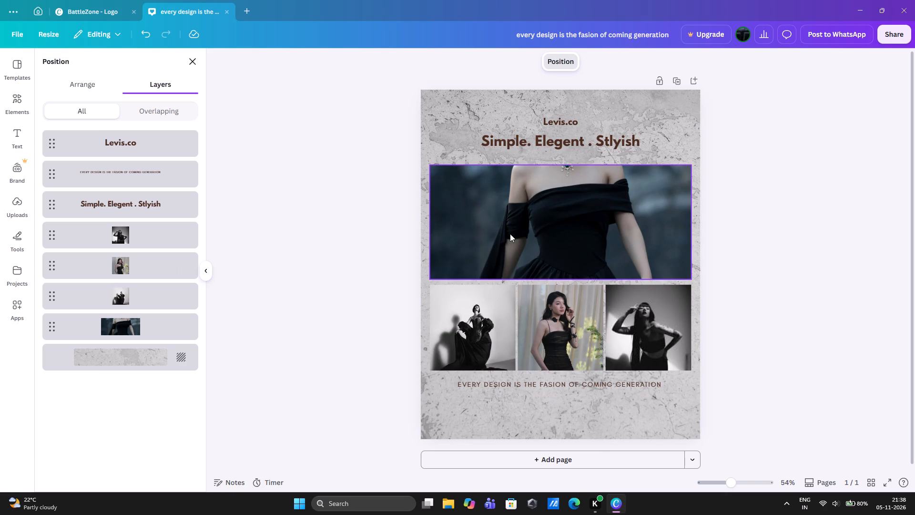
Close the layer list and look through the "Grey gradient" photo results for an alternative page background.
click(189, 64)
scroll(112, 257, down, 2)
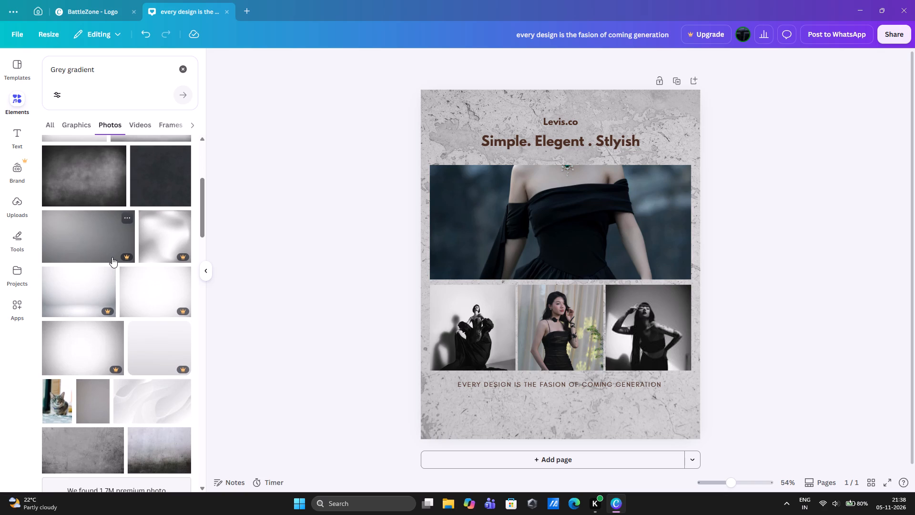
scroll(83, 276, down, 6)
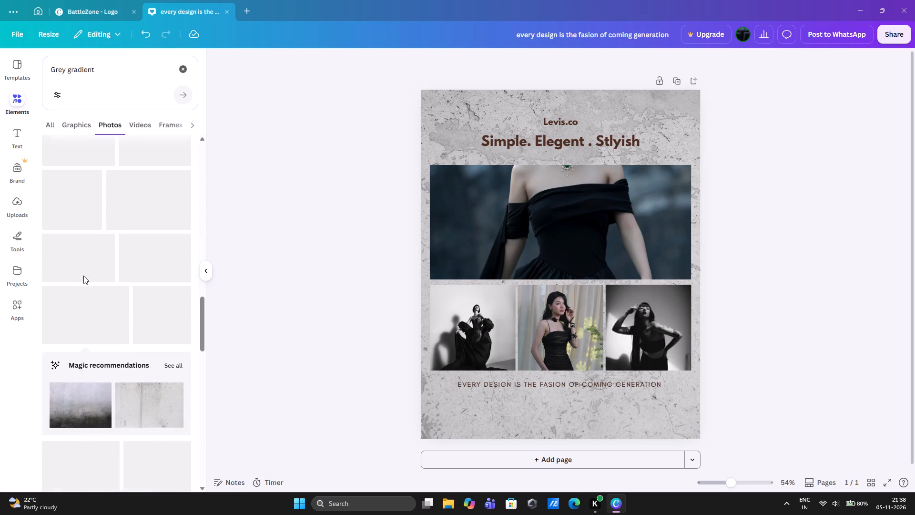
scroll(83, 276, down, 4)
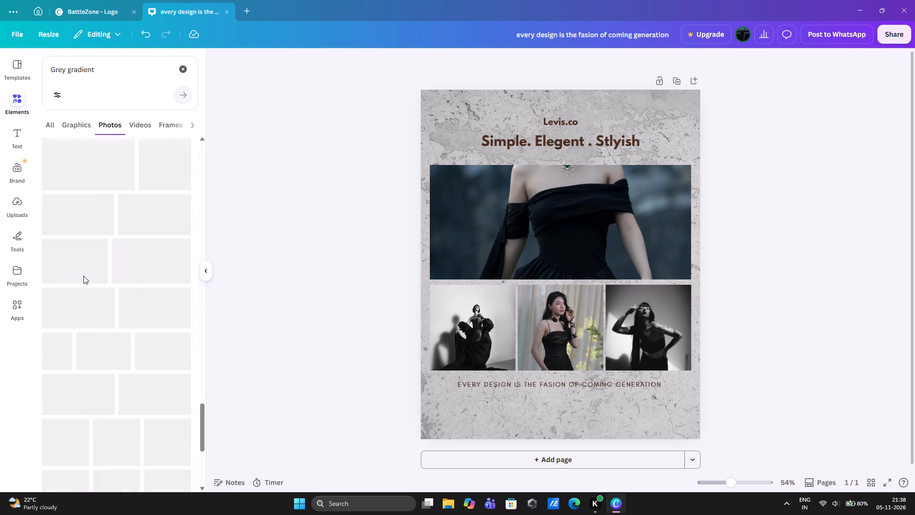
scroll(83, 276, up, 1)
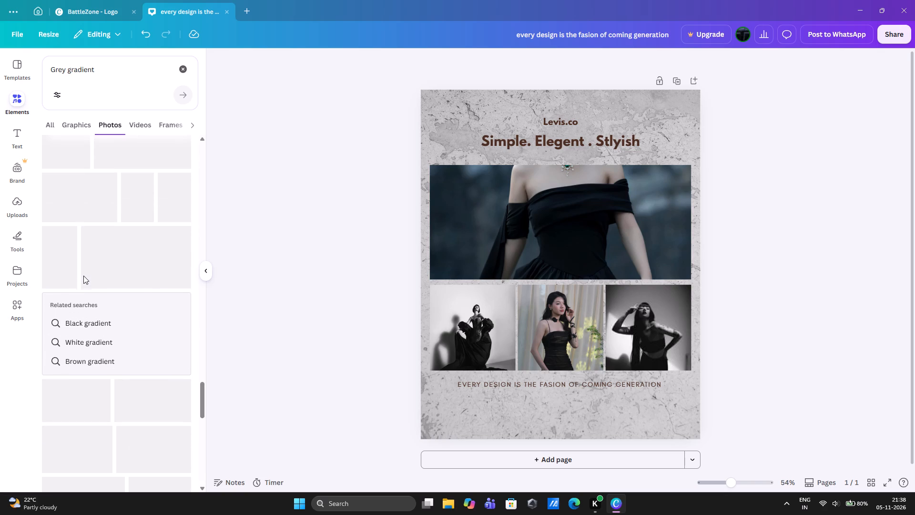
scroll(83, 276, up, 1)
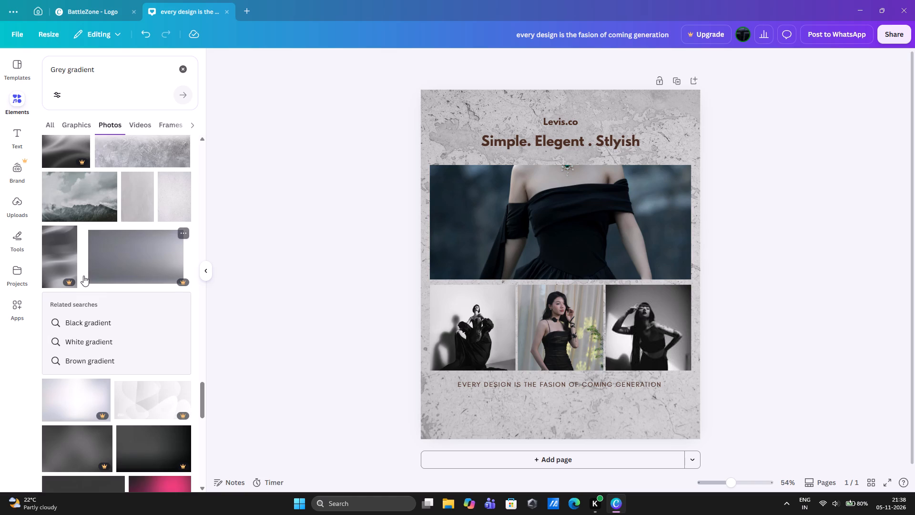
scroll(83, 276, down, 4)
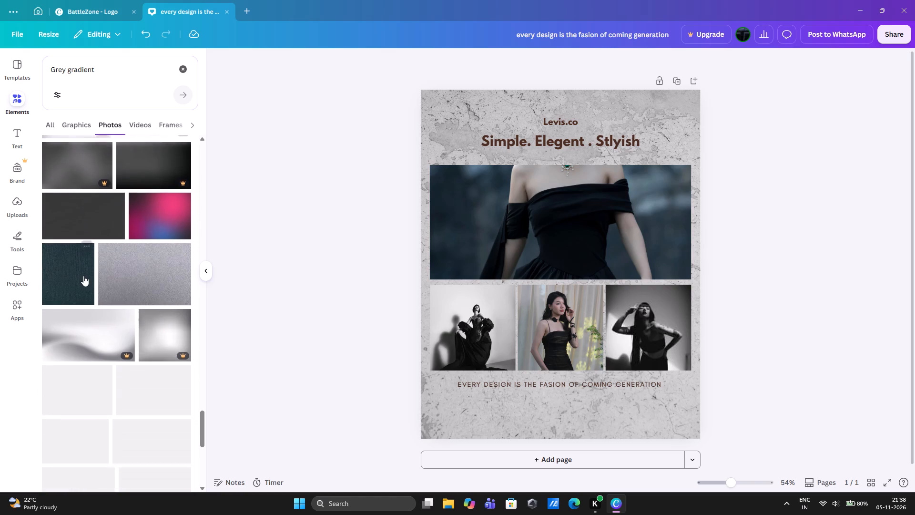
scroll(83, 276, down, 4)
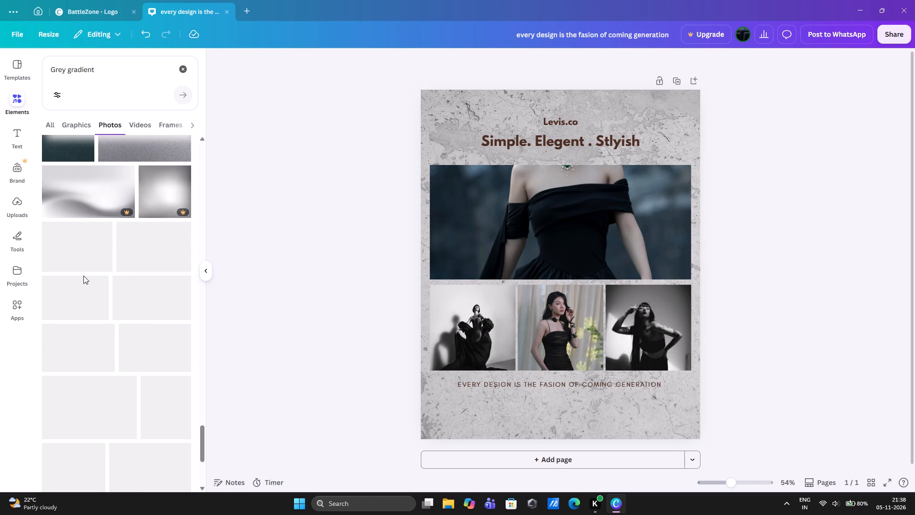
scroll(83, 276, down, 3)
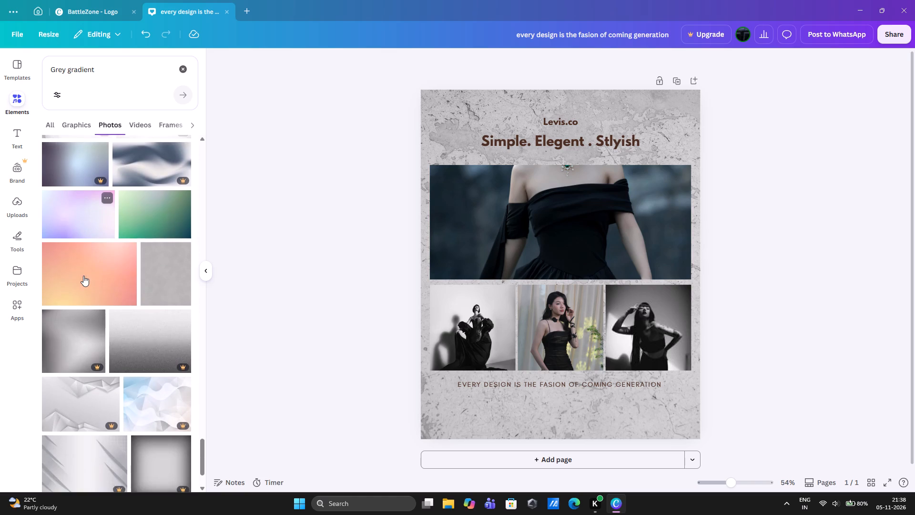
scroll(83, 276, down, 5)
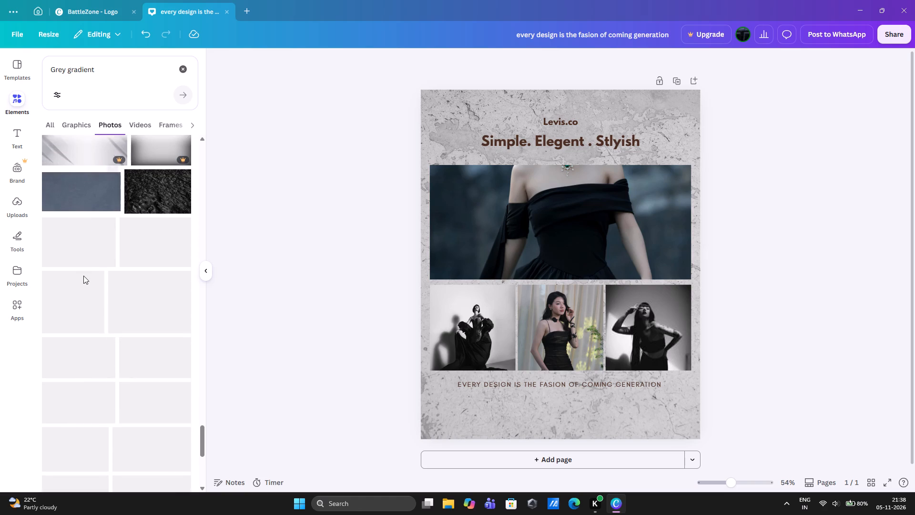
scroll(83, 276, down, 3)
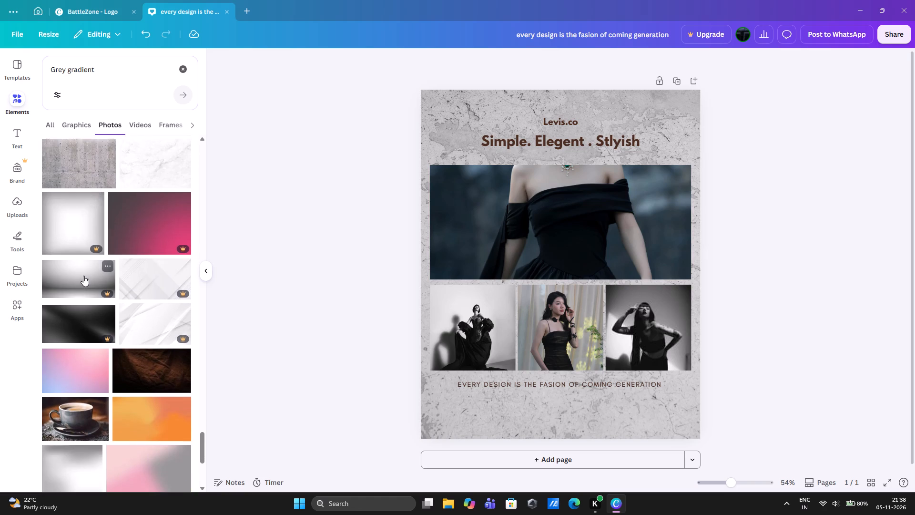
scroll(83, 276, down, 4)
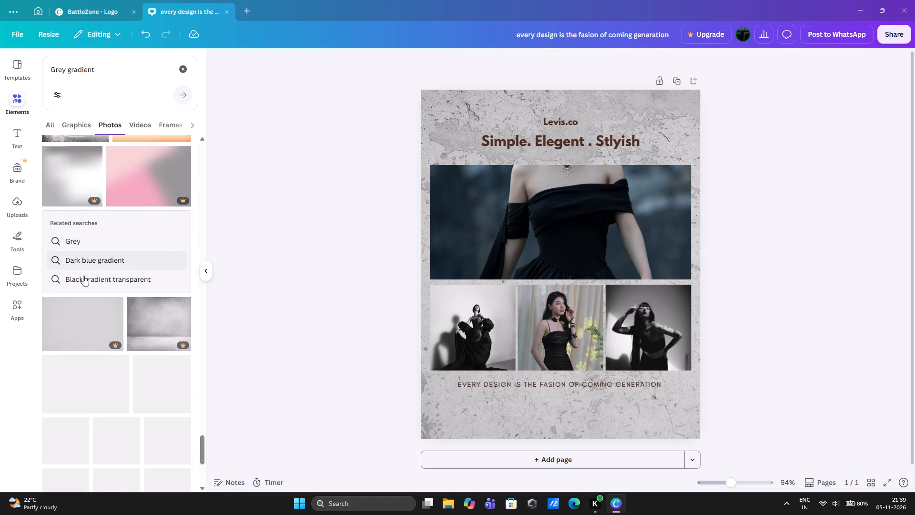
scroll(83, 276, down, 2)
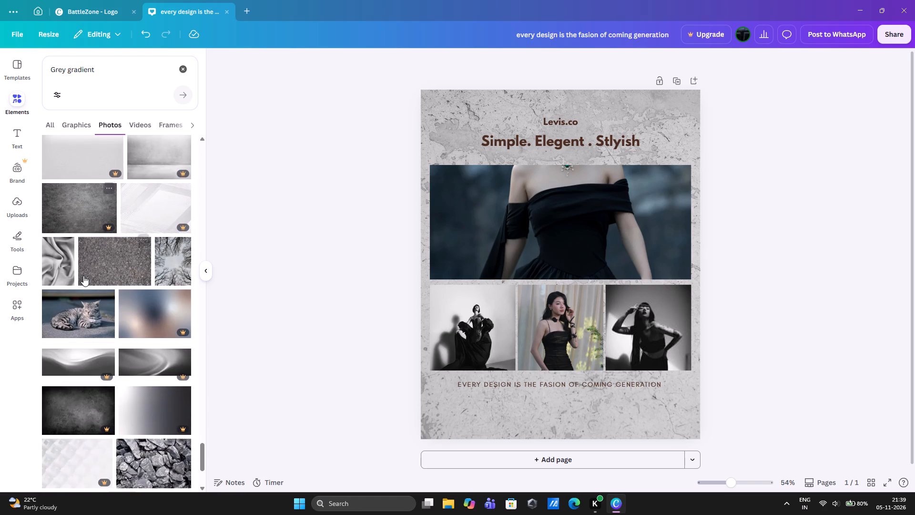
scroll(83, 276, down, 5)
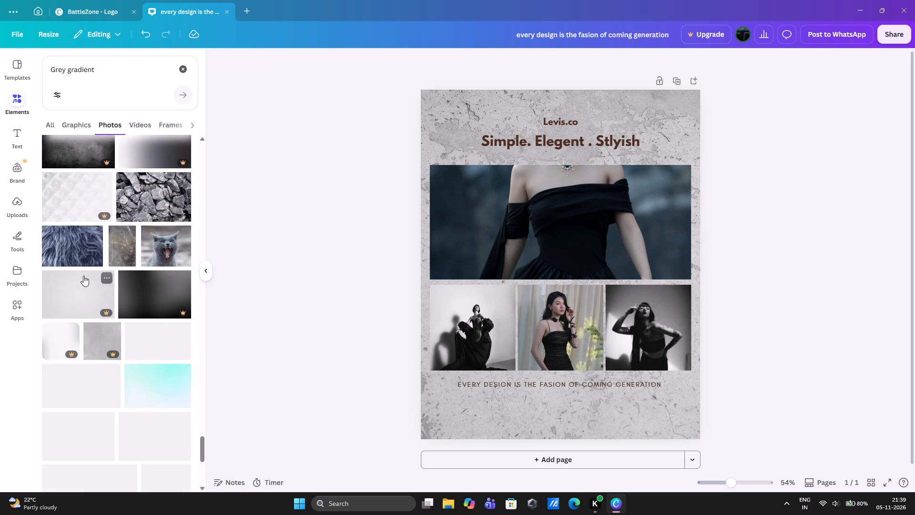
scroll(83, 276, down, 4)
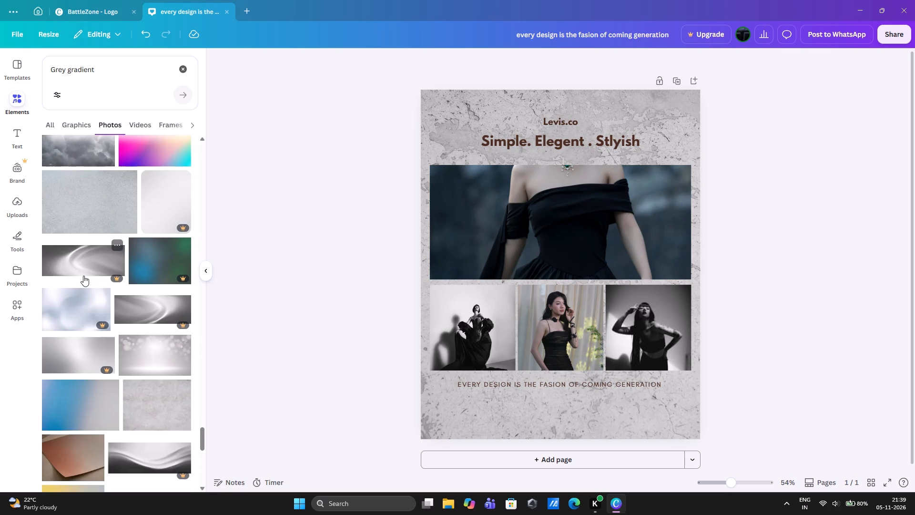
scroll(83, 276, down, 7)
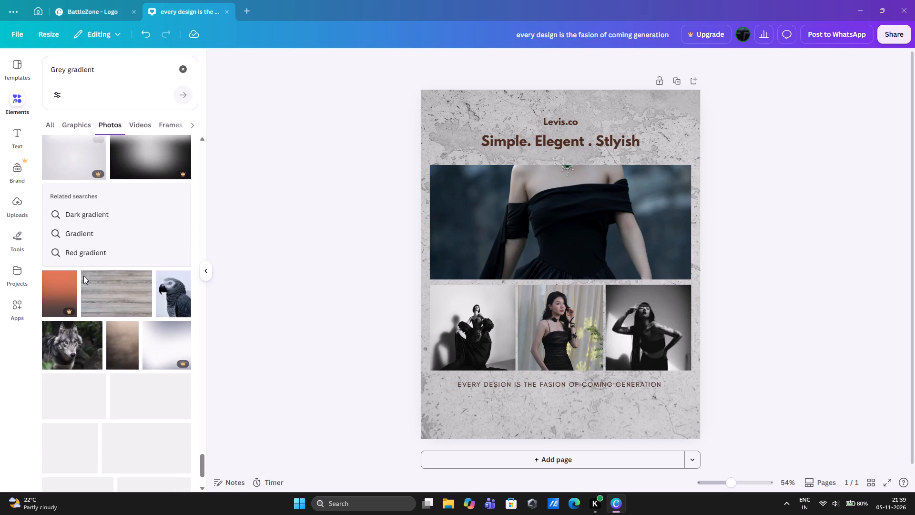
scroll(83, 276, down, 4)
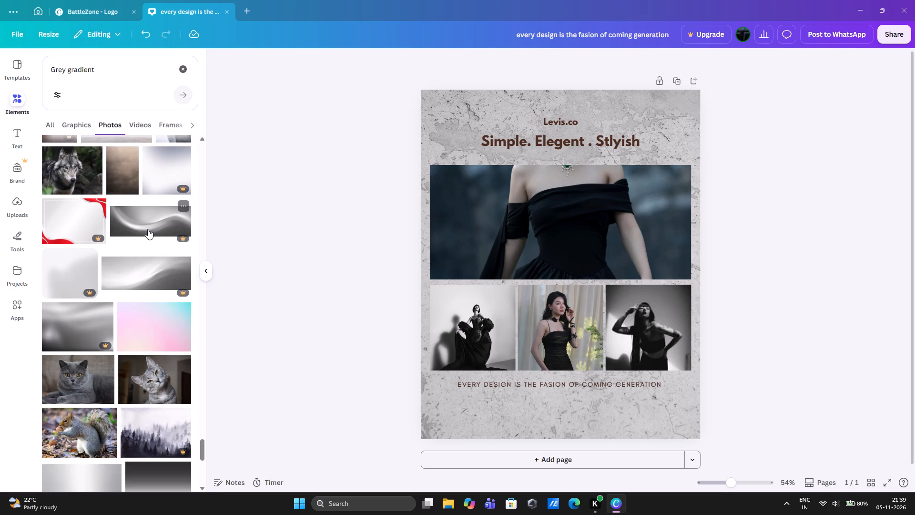
scroll(148, 229, up, 13)
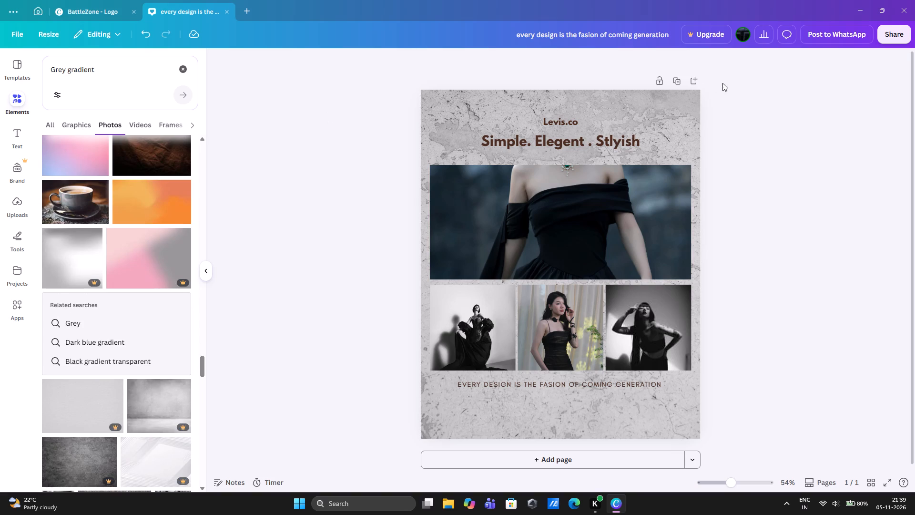
Replace the concrete page background with a solid colour, trying Gray #8d8f84 before choosing the grey from the From the Vineyard palette.
click(620, 110)
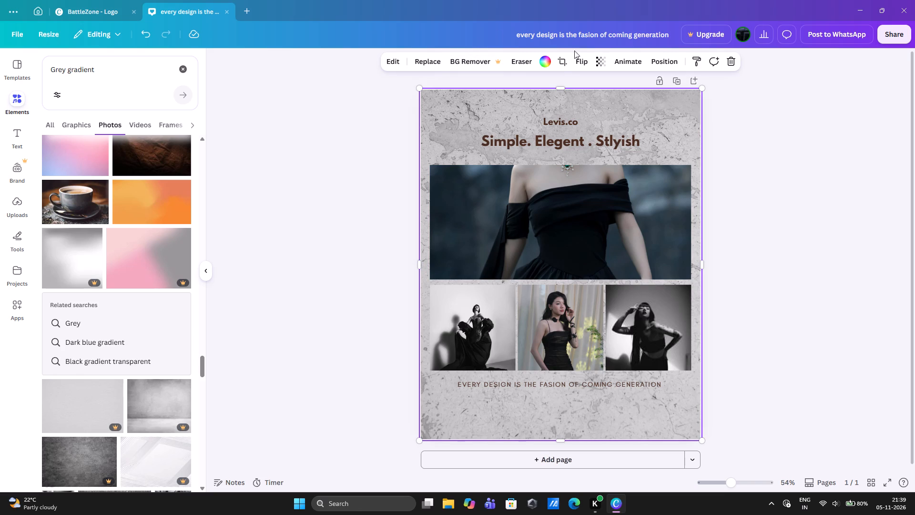
click(545, 62)
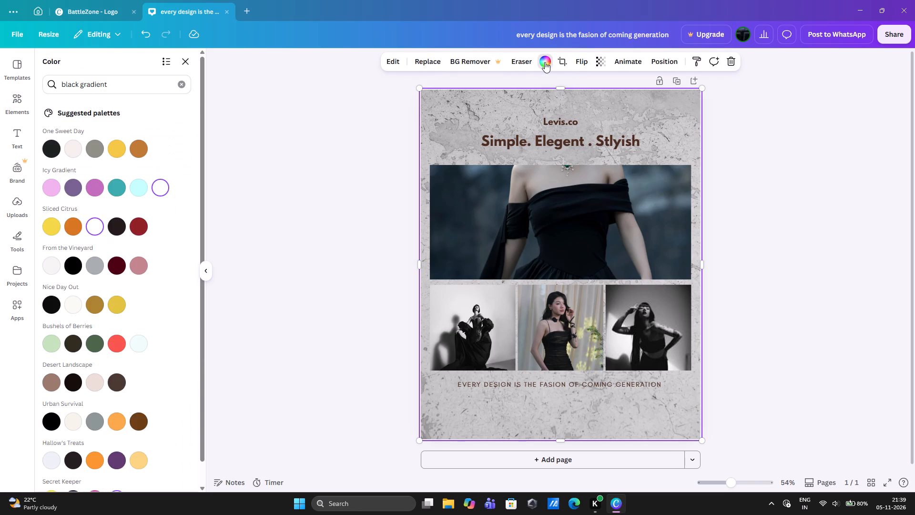
click(93, 149)
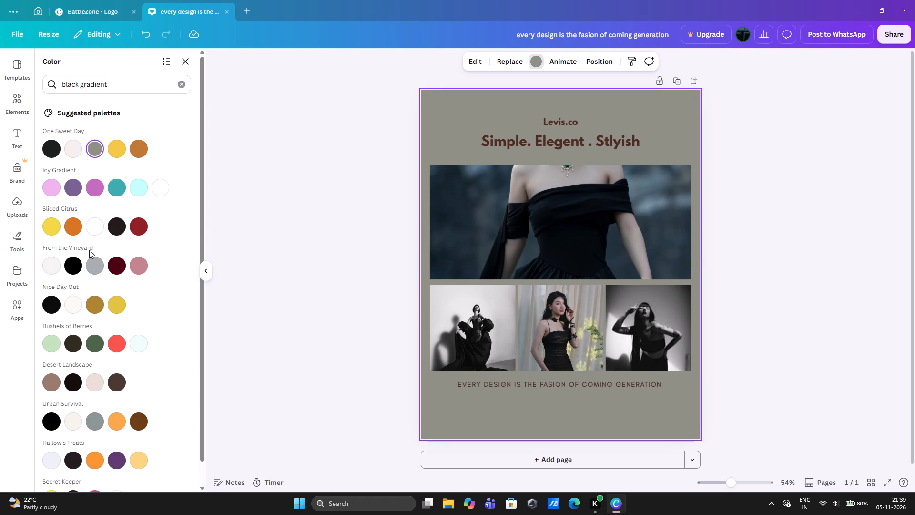
click(91, 263)
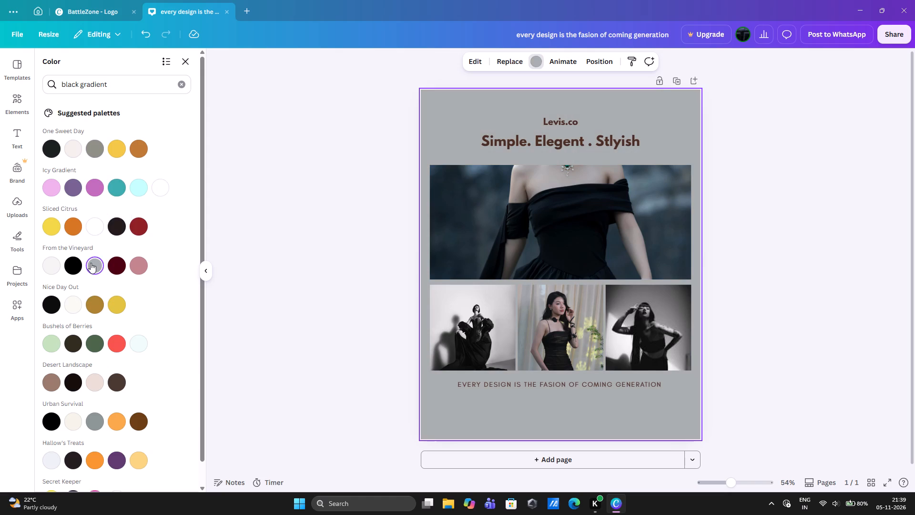
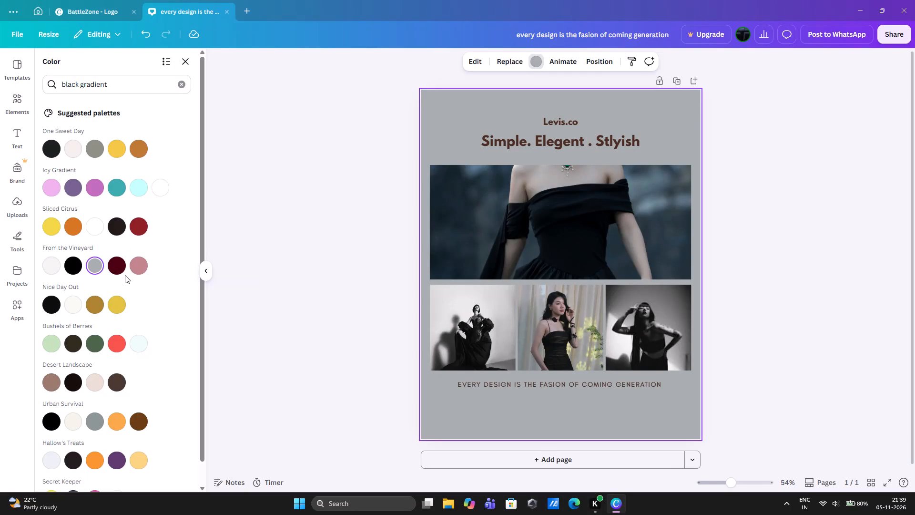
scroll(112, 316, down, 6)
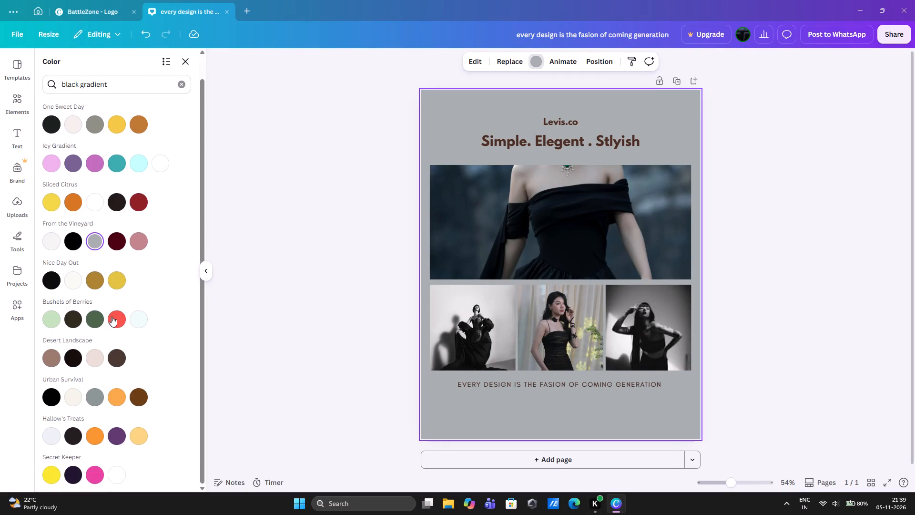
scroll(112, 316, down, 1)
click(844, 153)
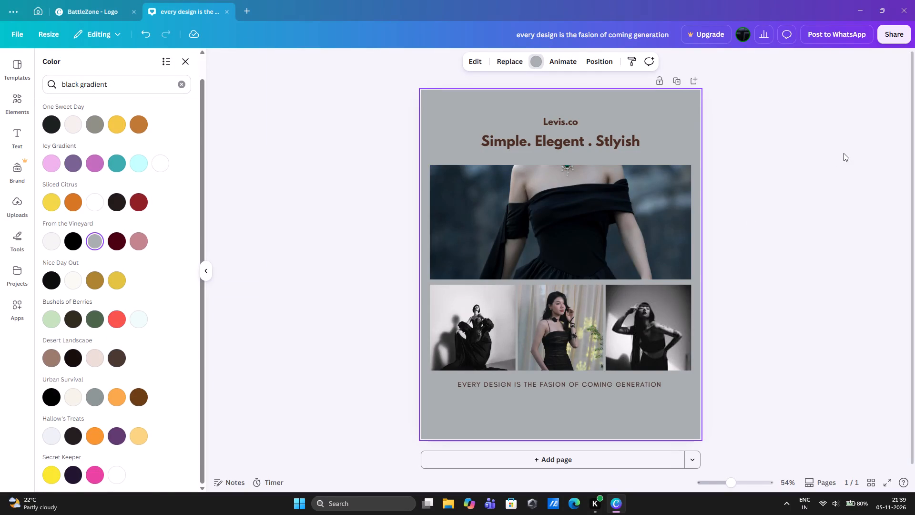